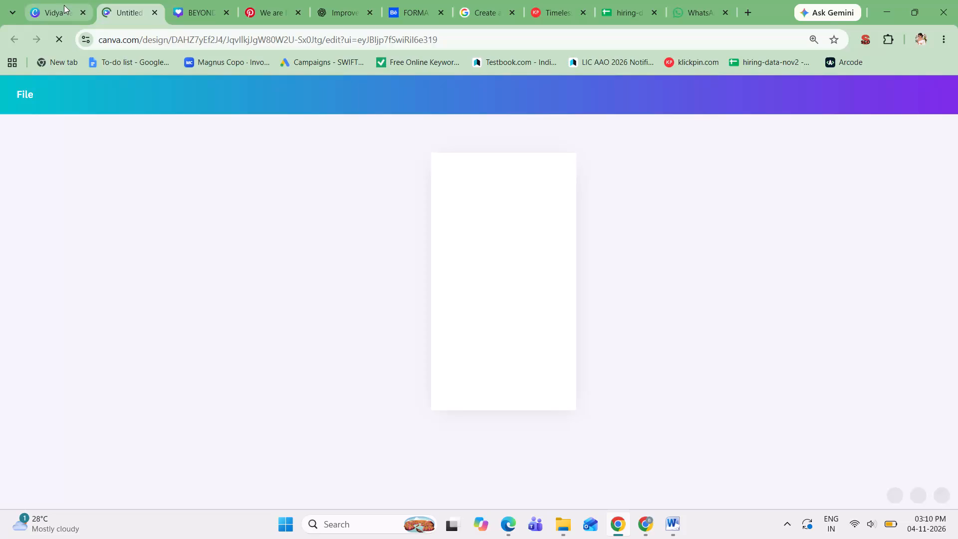
Move the blank, most recently edited Untitled Design in the Vidya-Task project folder to Trash.
click(63, 5)
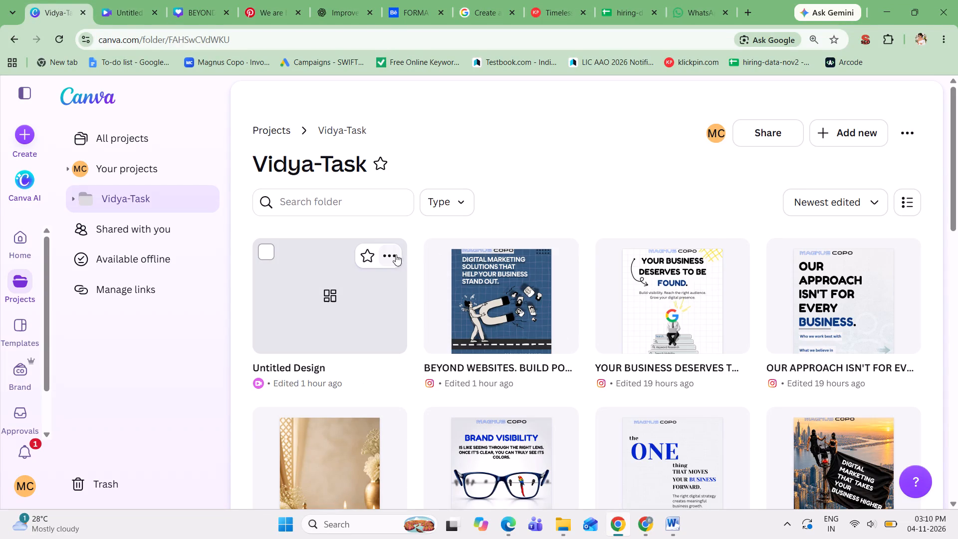
click(394, 255)
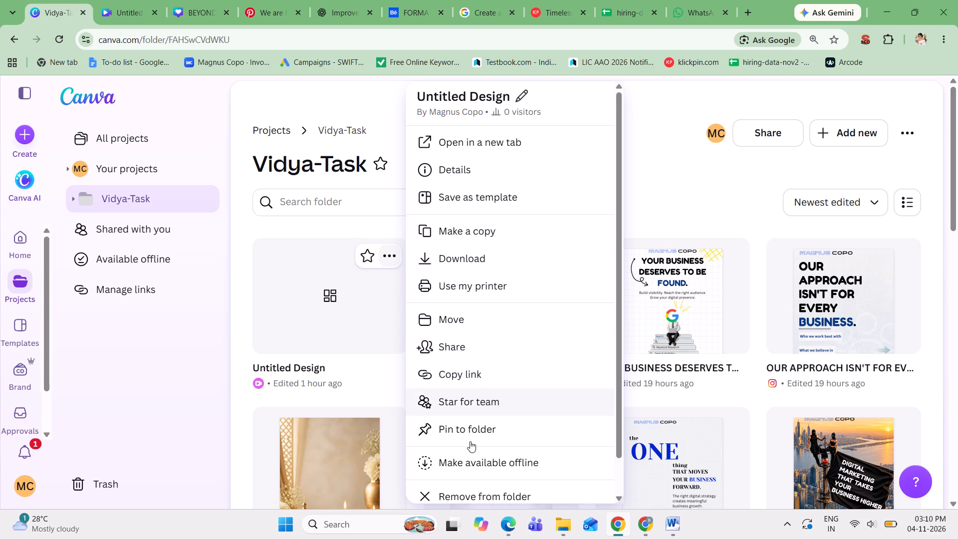
scroll(496, 443, down, 3)
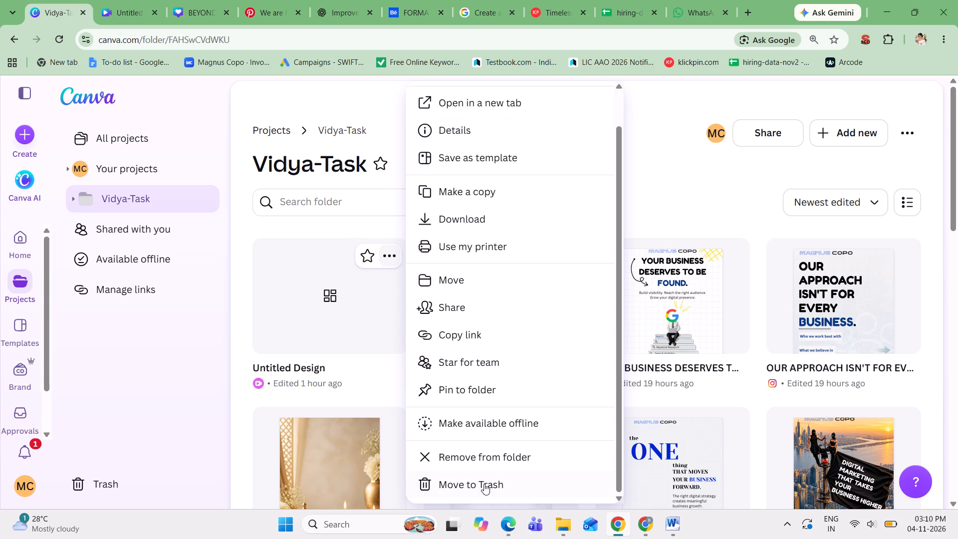
click(480, 488)
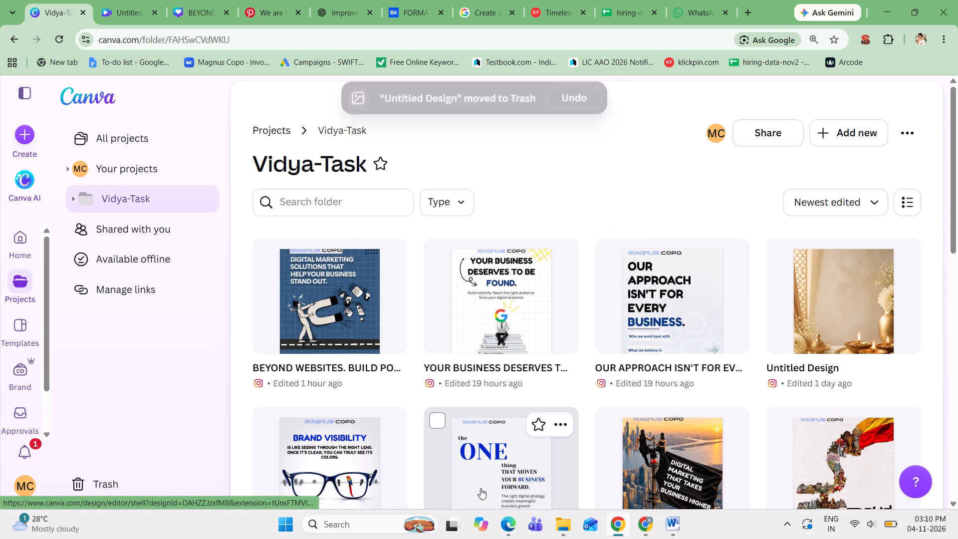
Open the "BEYOND WEBSITES. BUILD POSSIBILITIES." design from the Vidya-Task folder and look over its pages.
click(327, 306)
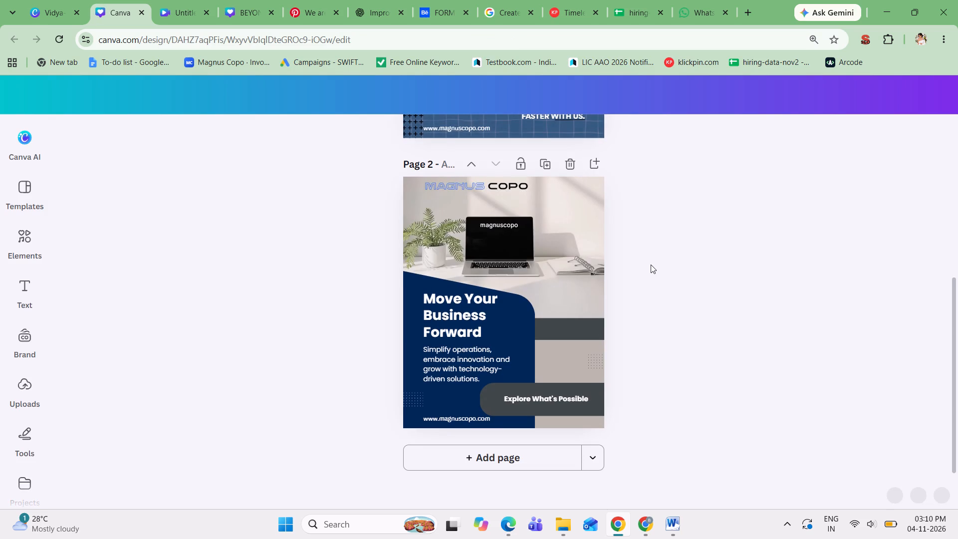
scroll(651, 265, up, 2)
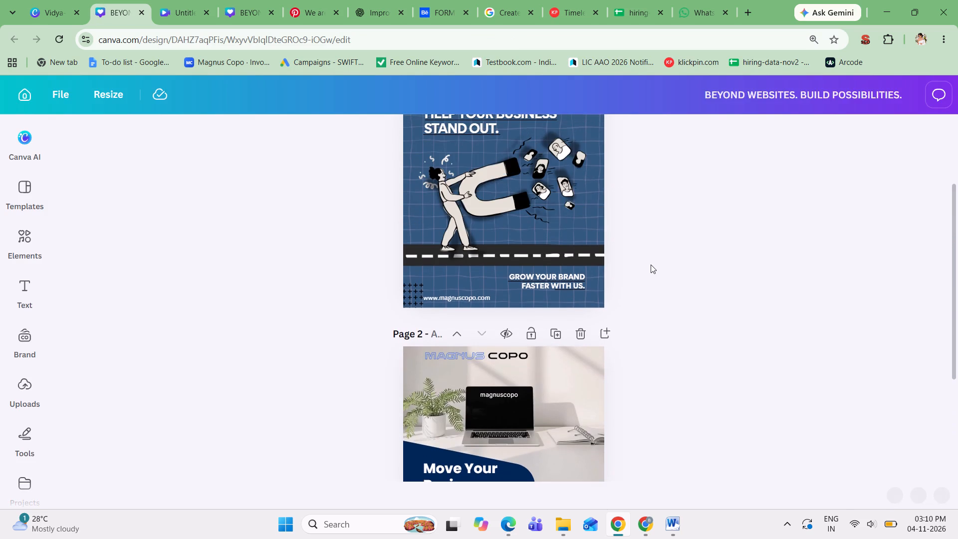
scroll(651, 265, up, 2)
scroll(651, 265, down, 4)
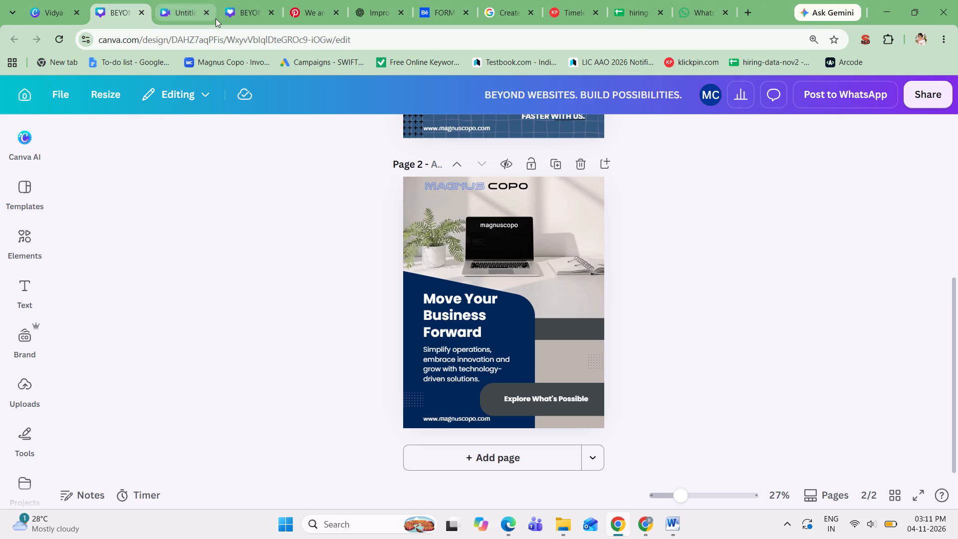
Close the browser tabs holding the trashed untitled design and the duplicate copy of the BEYOND WEBSITES design.
click(179, 7)
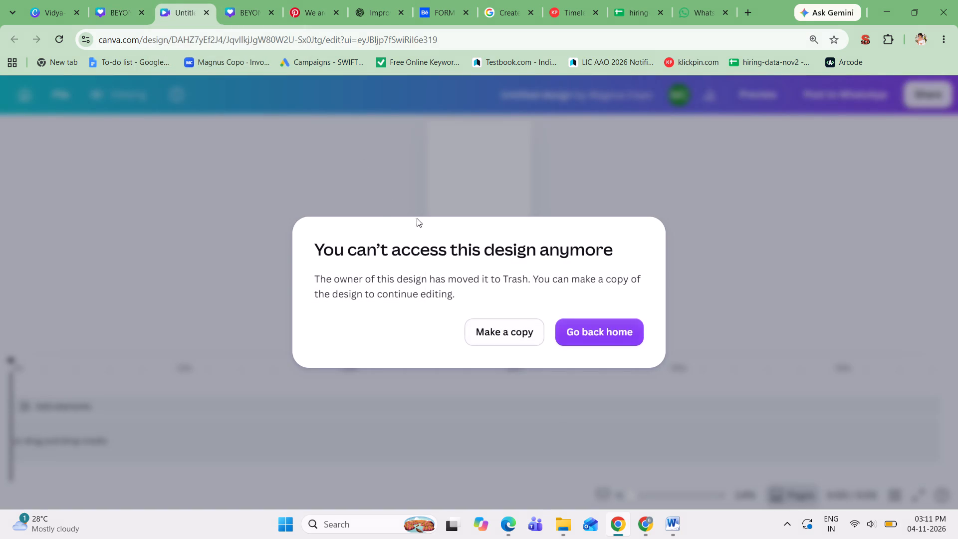
click(207, 12)
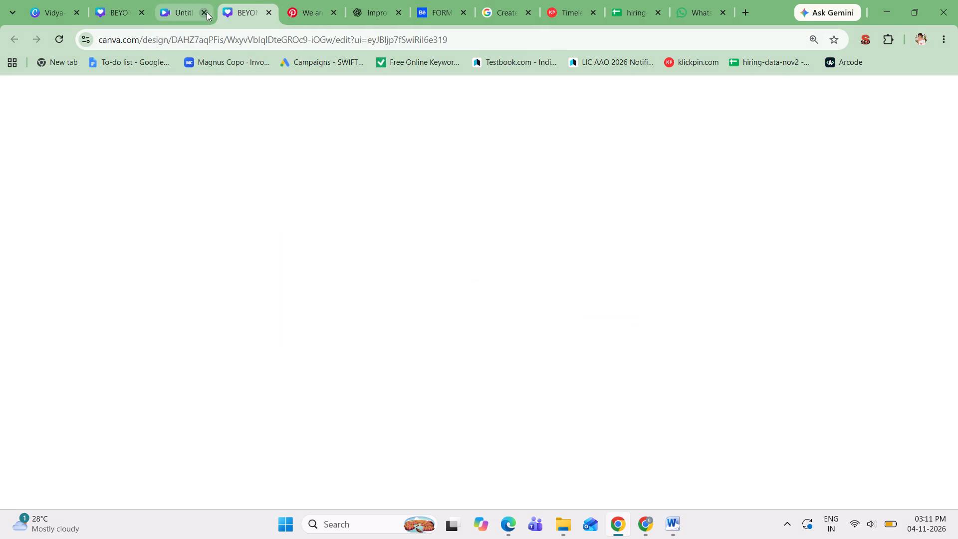
click(207, 12)
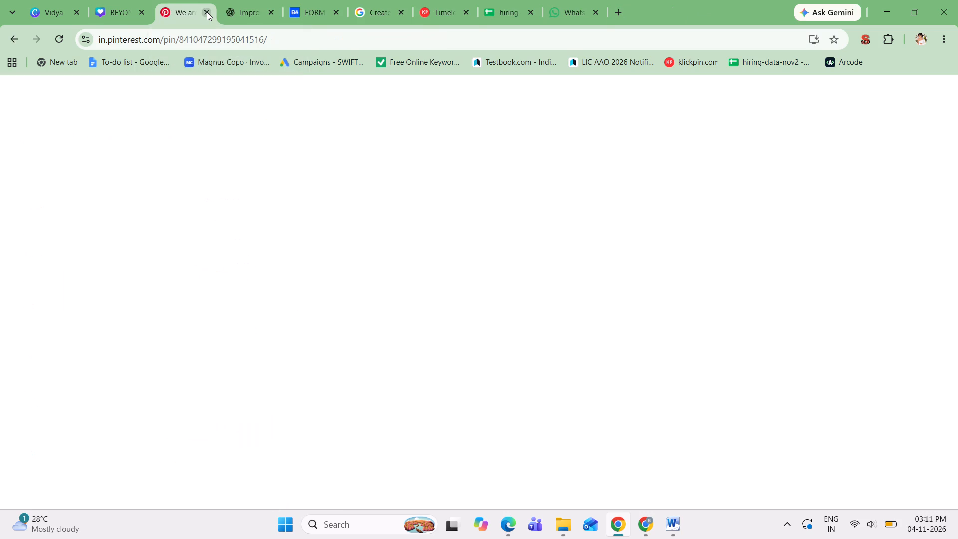
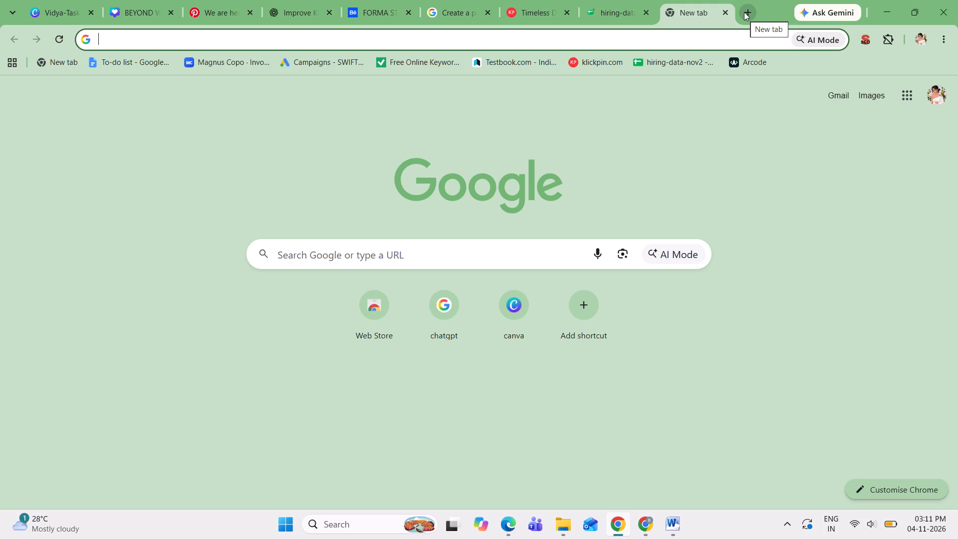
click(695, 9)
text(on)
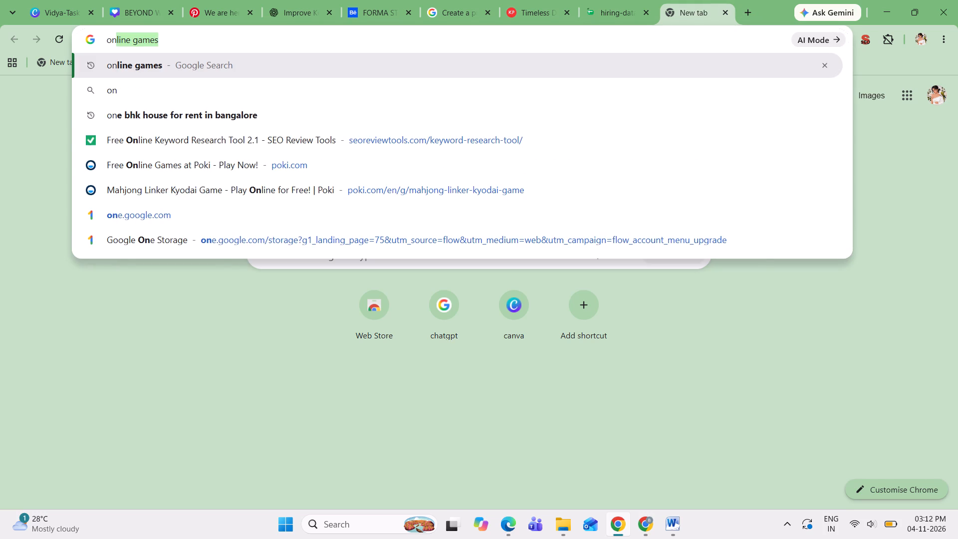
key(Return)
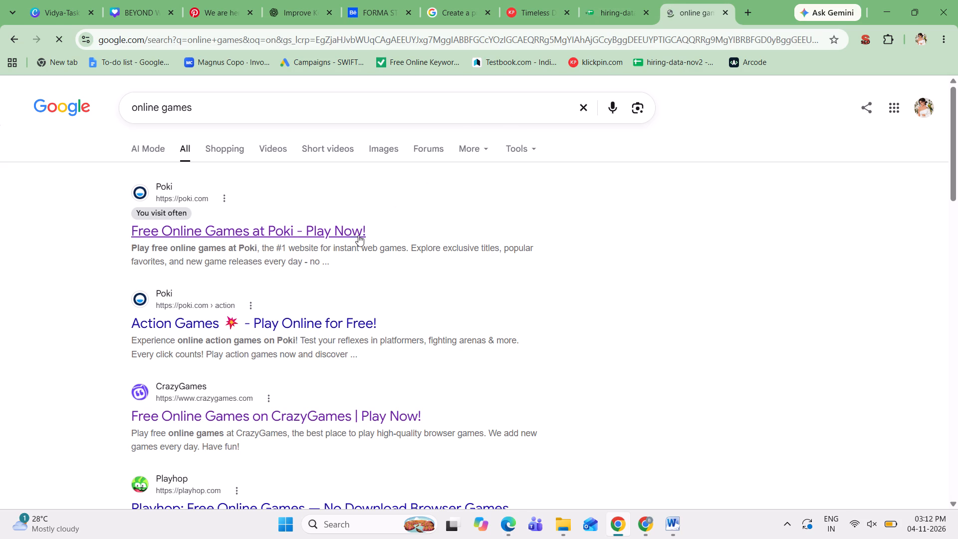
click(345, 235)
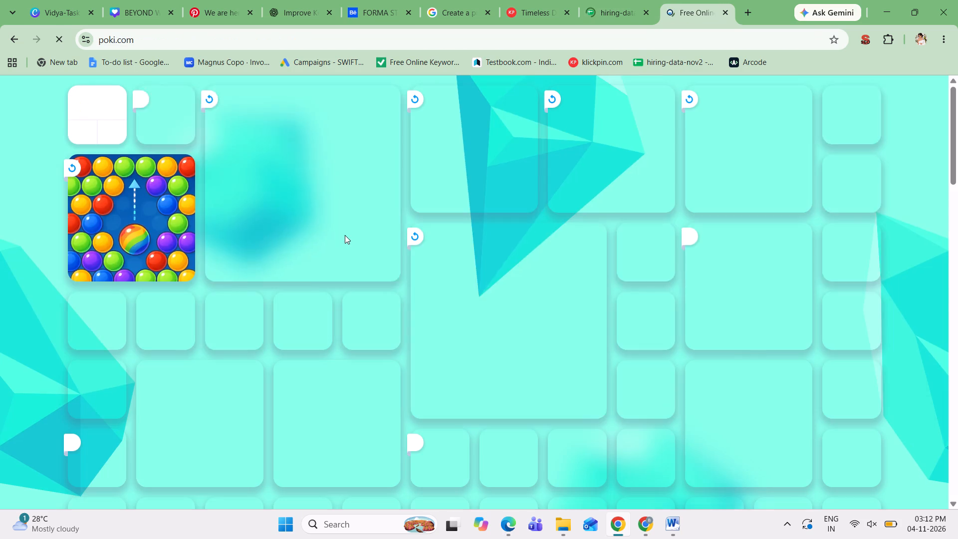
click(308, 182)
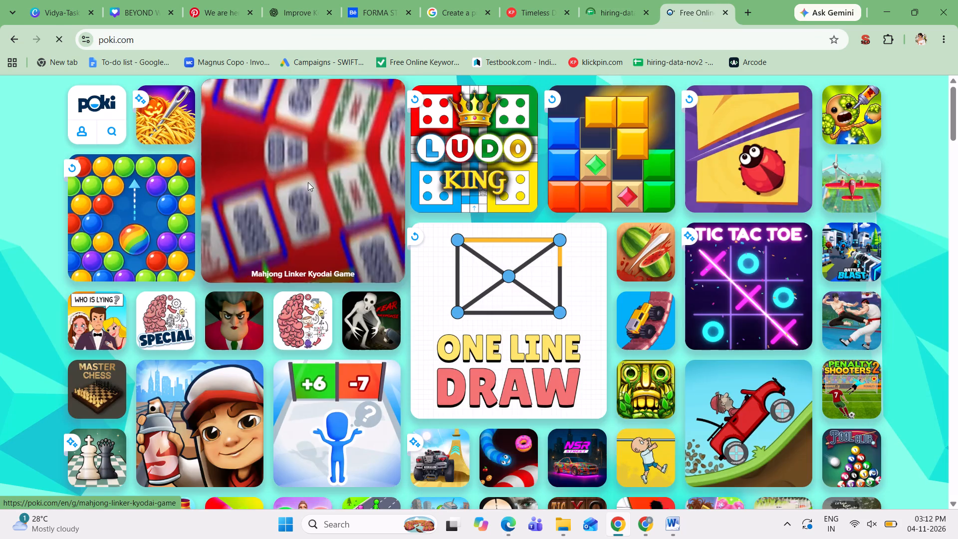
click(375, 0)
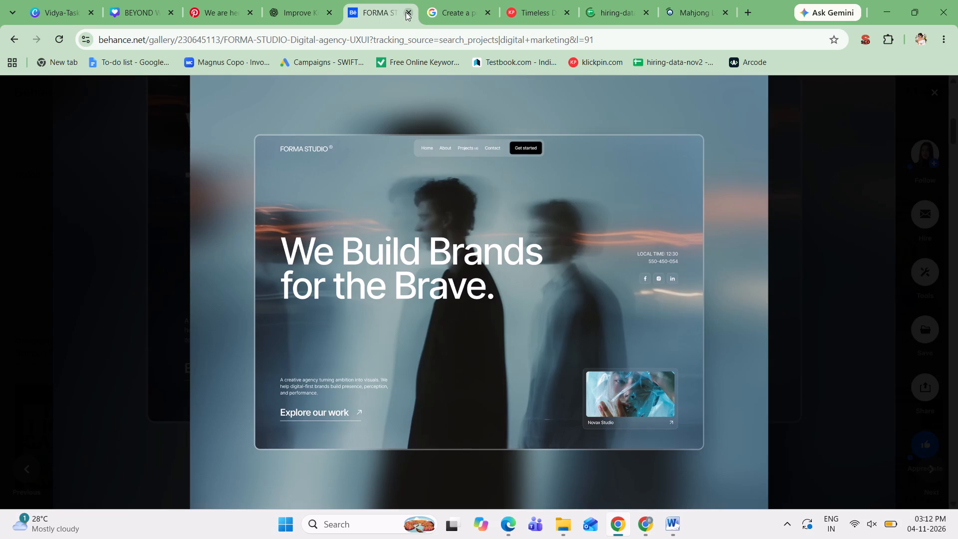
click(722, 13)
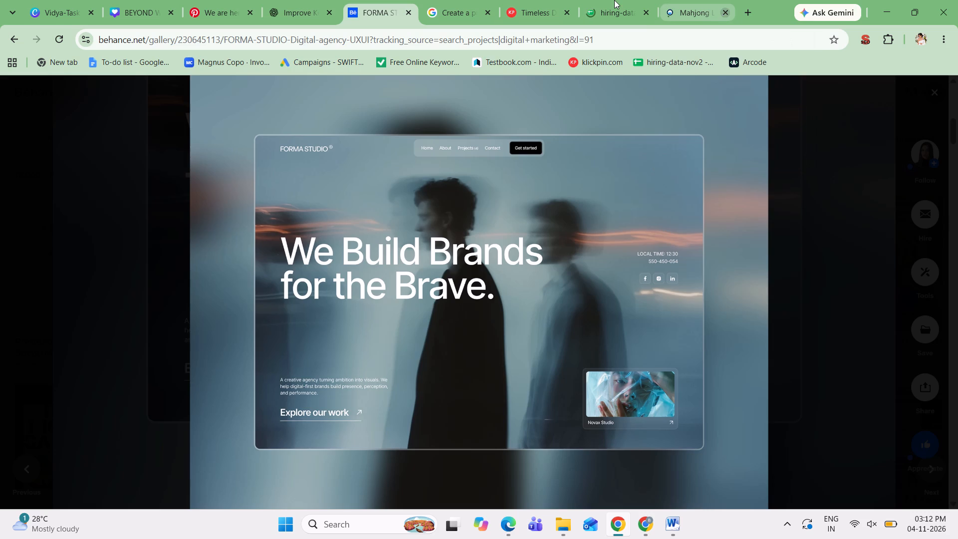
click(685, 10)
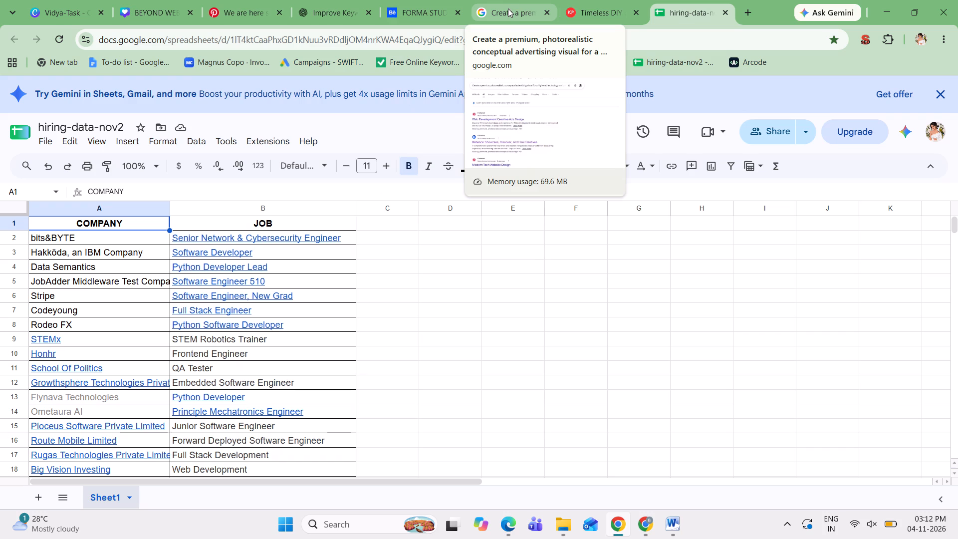
Browse Pinterest's "Web Development Creative Ads Design" ideas from the Google results and open the red HyperXsolution "Looking for a WEBSITE" pin.
click(509, 9)
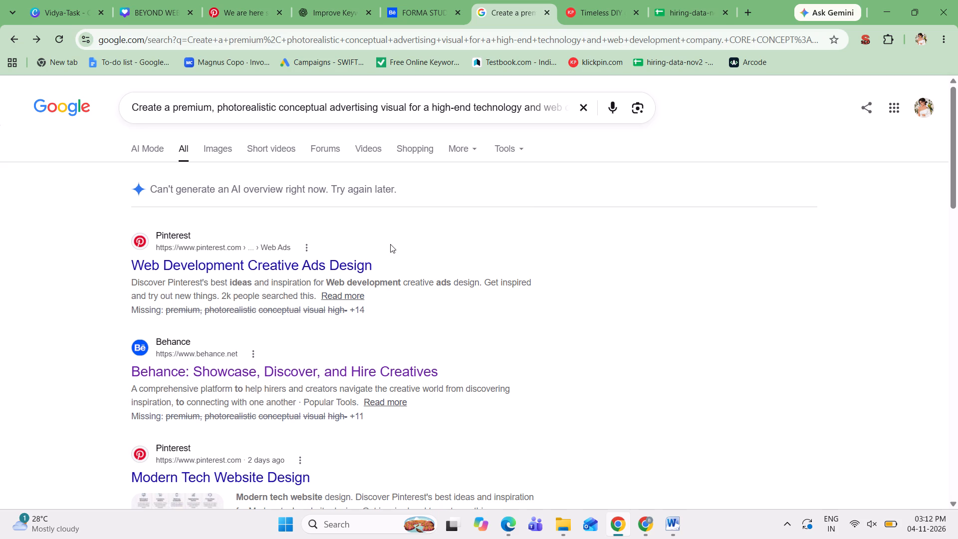
click(290, 265)
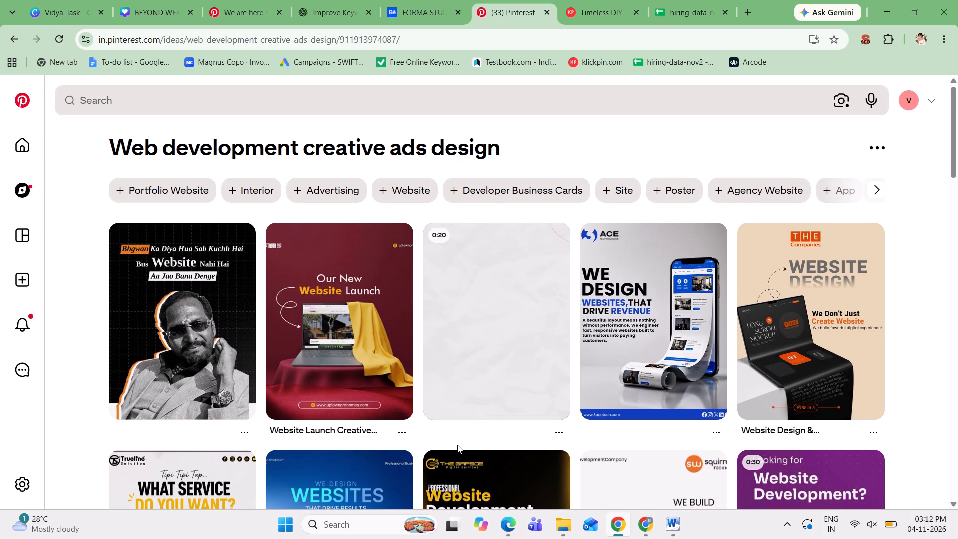
scroll(457, 445, left, 1)
scroll(457, 445, down, 1)
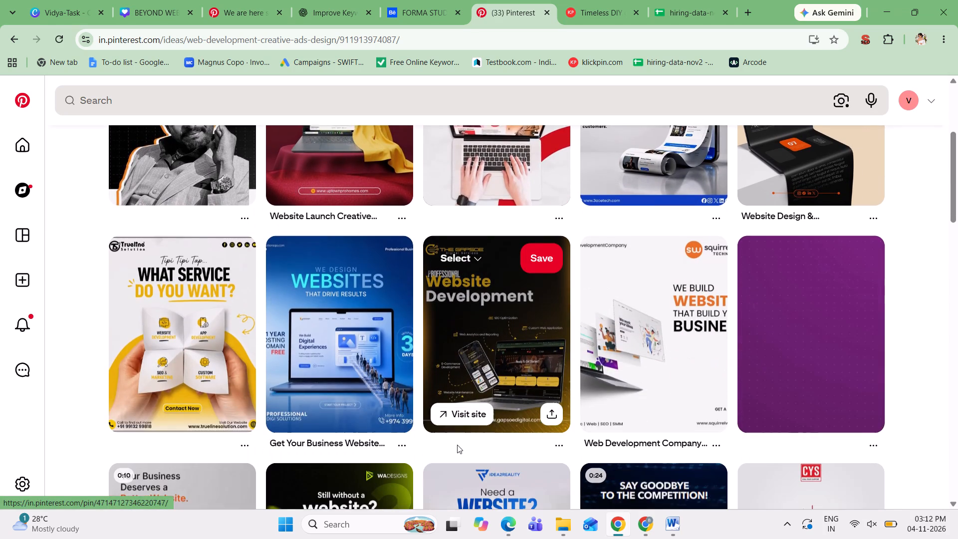
scroll(457, 445, down, 1)
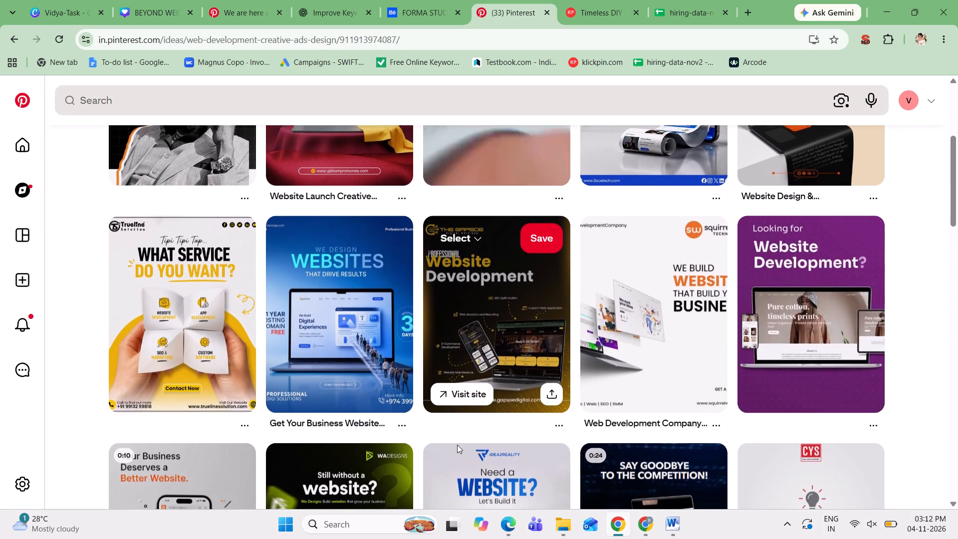
scroll(457, 445, down, 1)
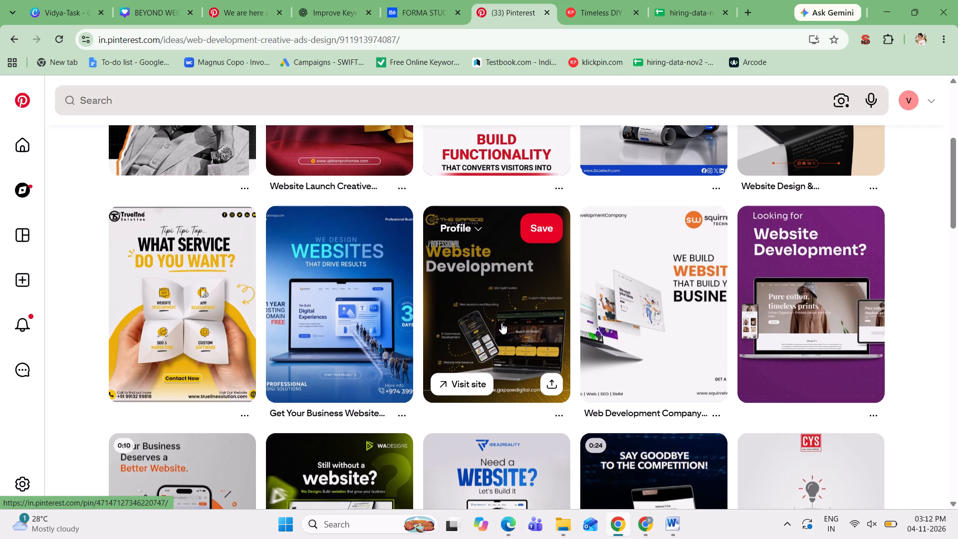
scroll(501, 323, up, 2)
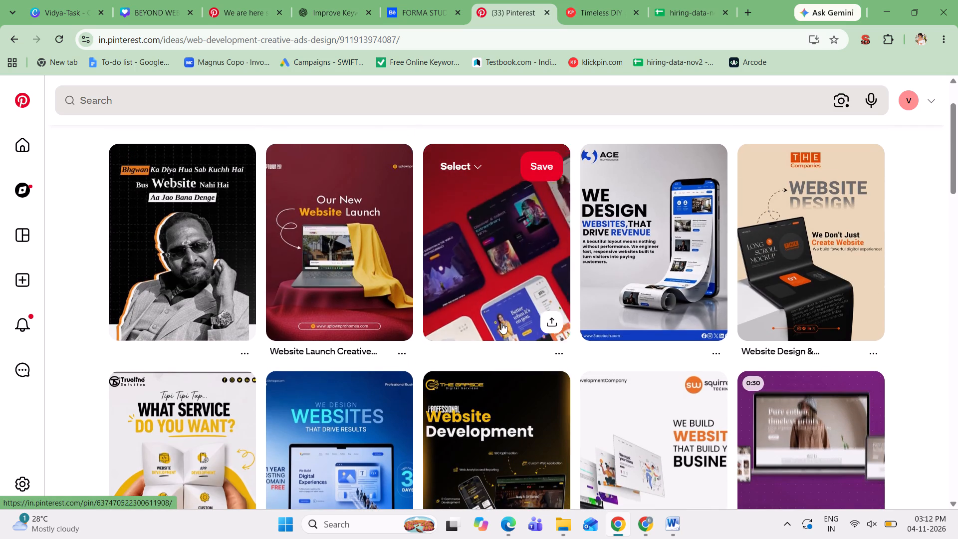
scroll(501, 323, down, 2)
scroll(501, 323, up, 2)
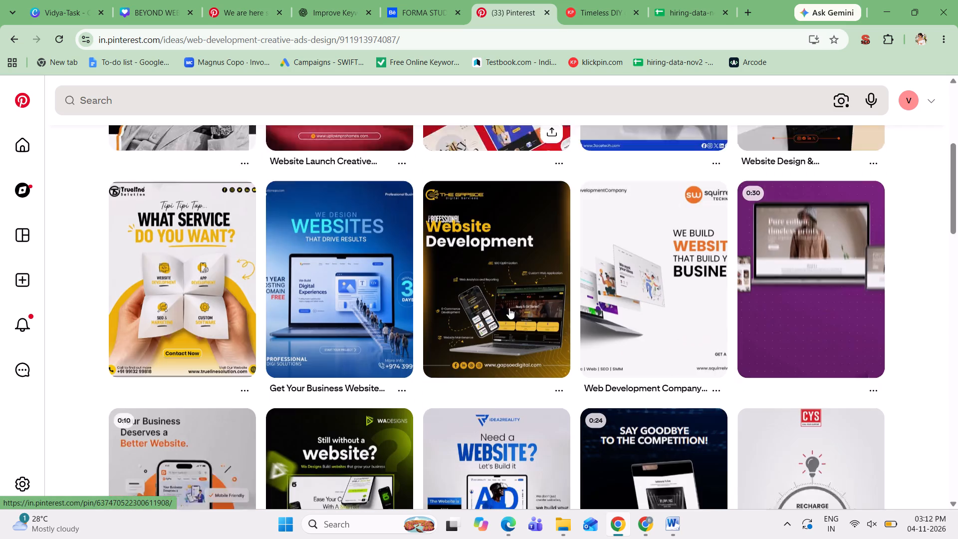
scroll(509, 308, down, 2)
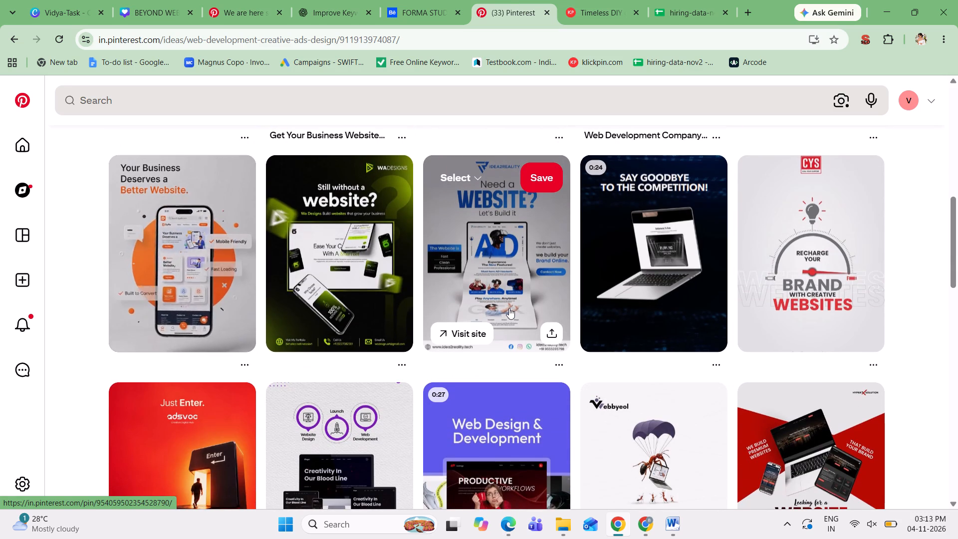
scroll(509, 308, down, 1)
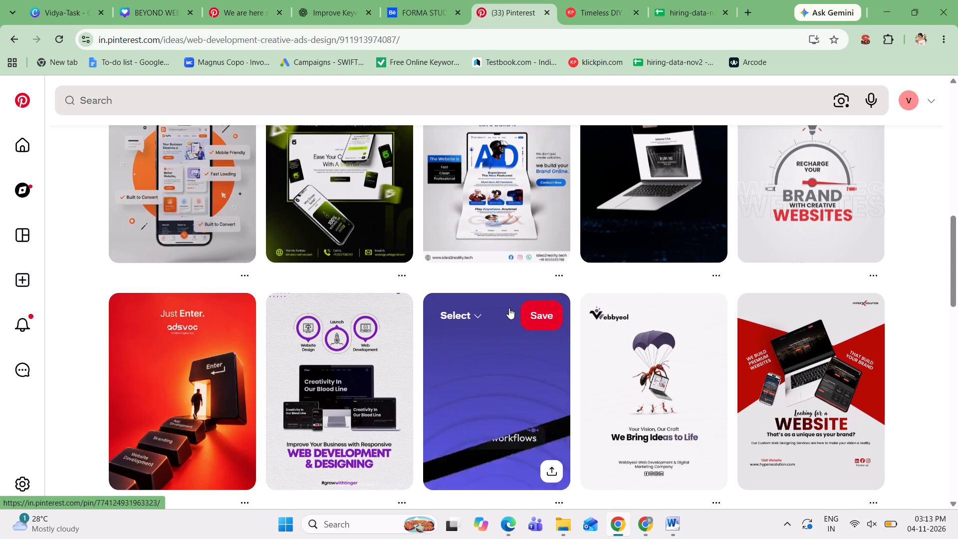
scroll(509, 308, down, 2)
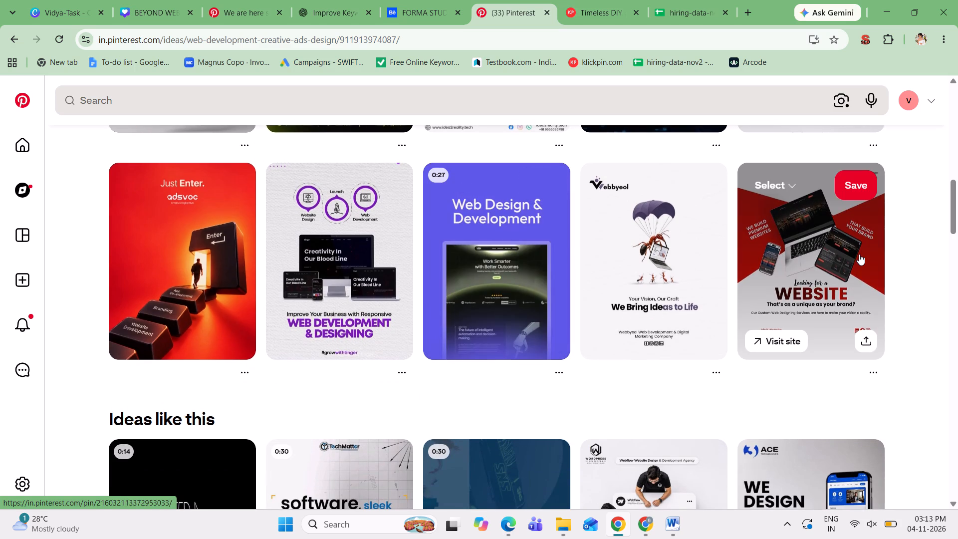
click(803, 265)
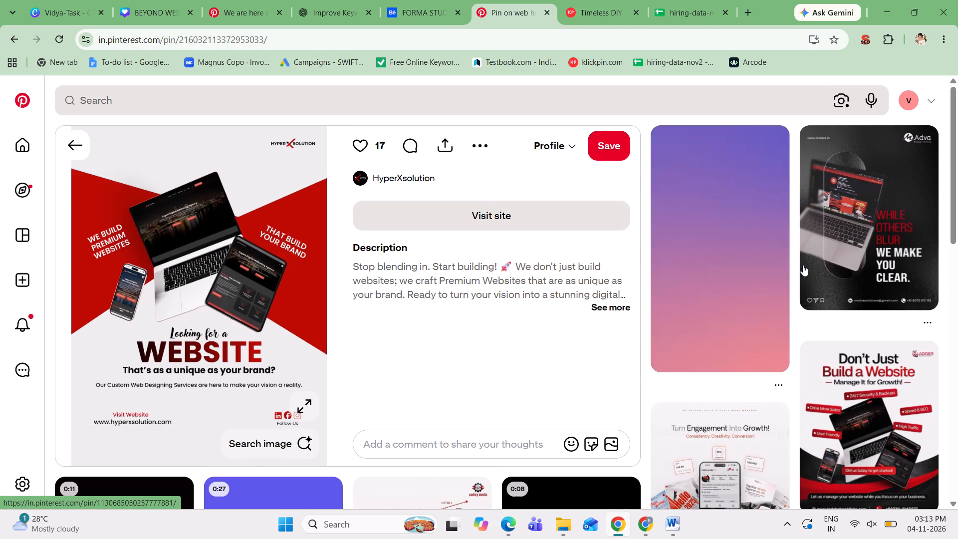
scroll(707, 352, down, 1)
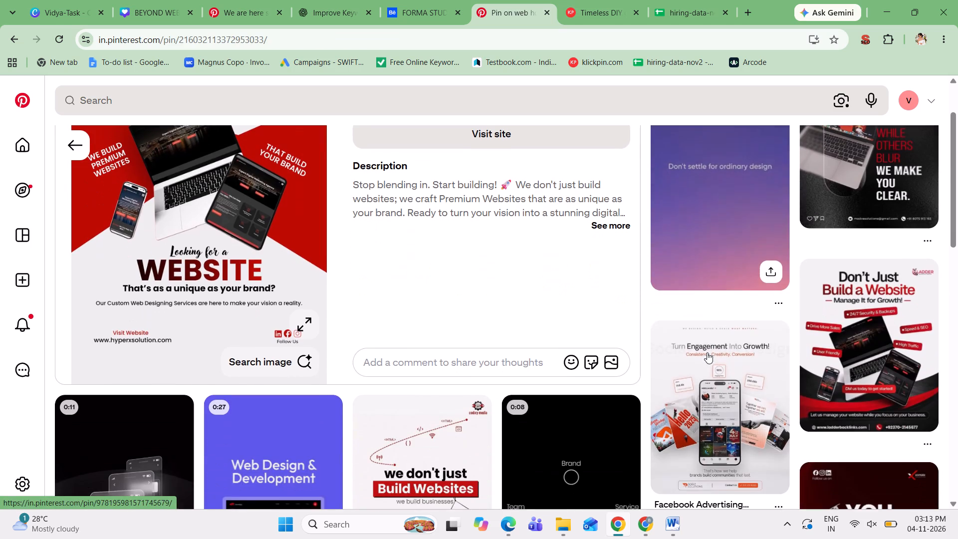
Copy the red HyperXsolution "Looking for a WEBSITE" pin image to the clipboard.
scroll(707, 352, up, 1)
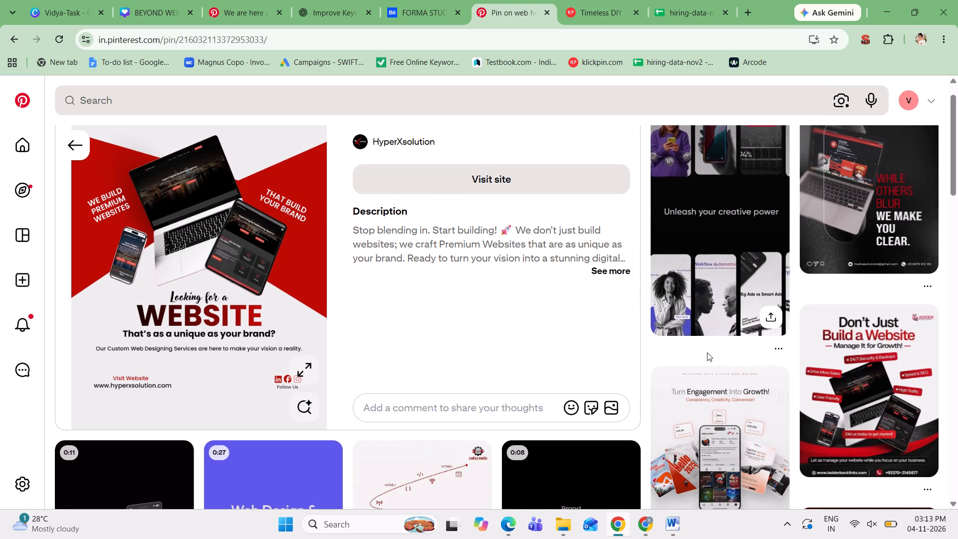
right_click(199, 269)
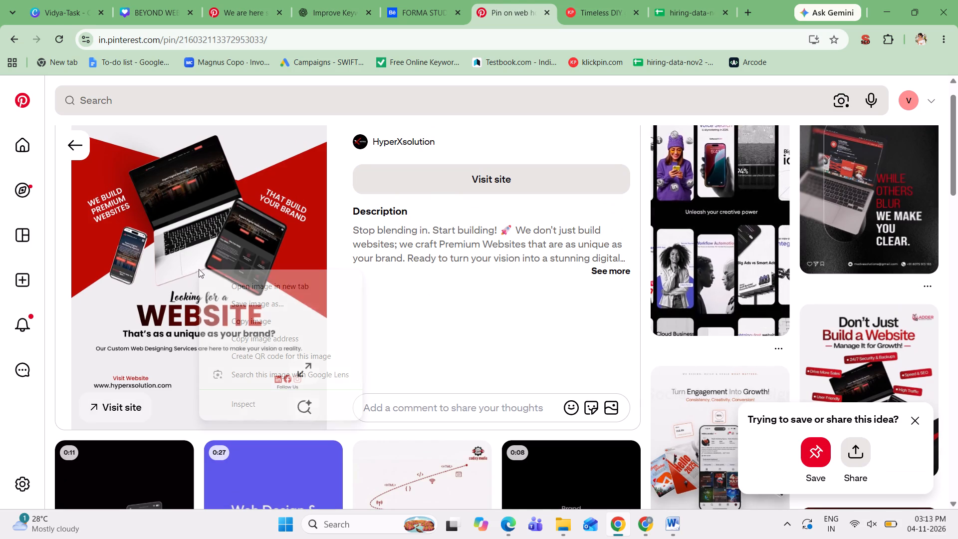
click(254, 322)
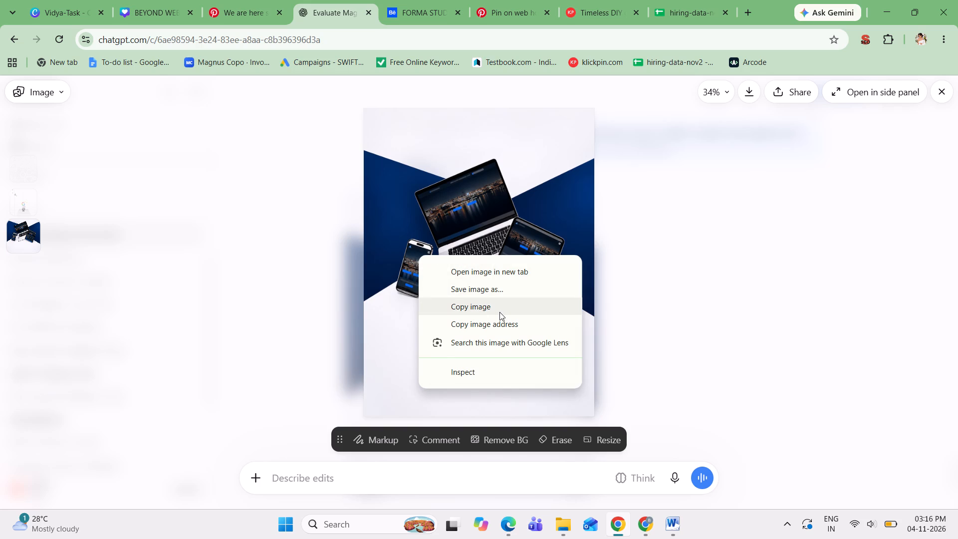
click(499, 312)
click(946, 91)
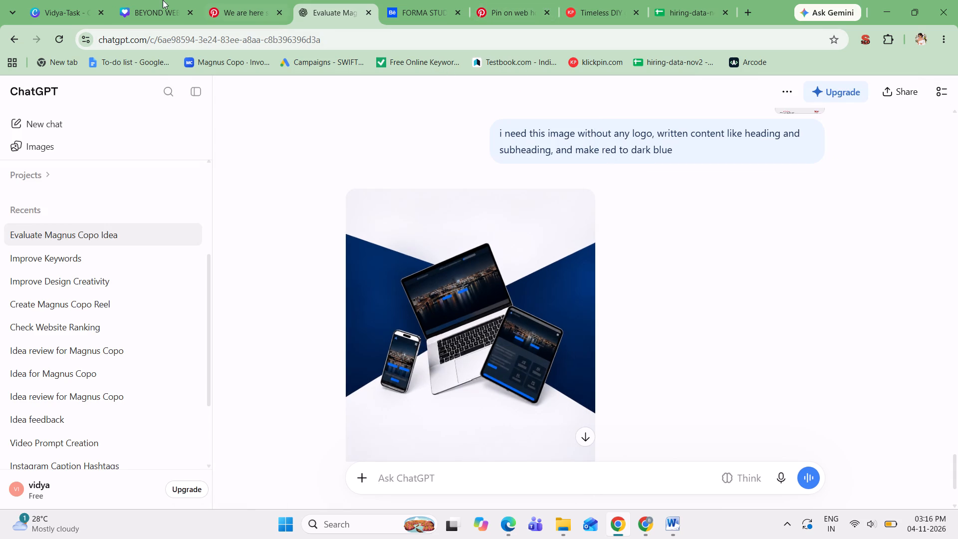
In the BEYOND WEBSITES Canva design, add a third page after page 2 and delete its beige background.
click(146, 0)
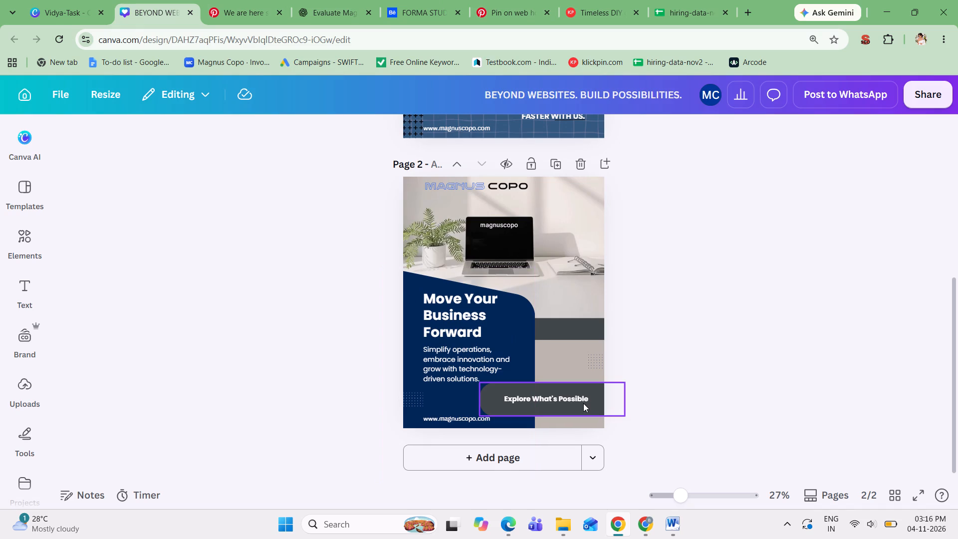
click(506, 457)
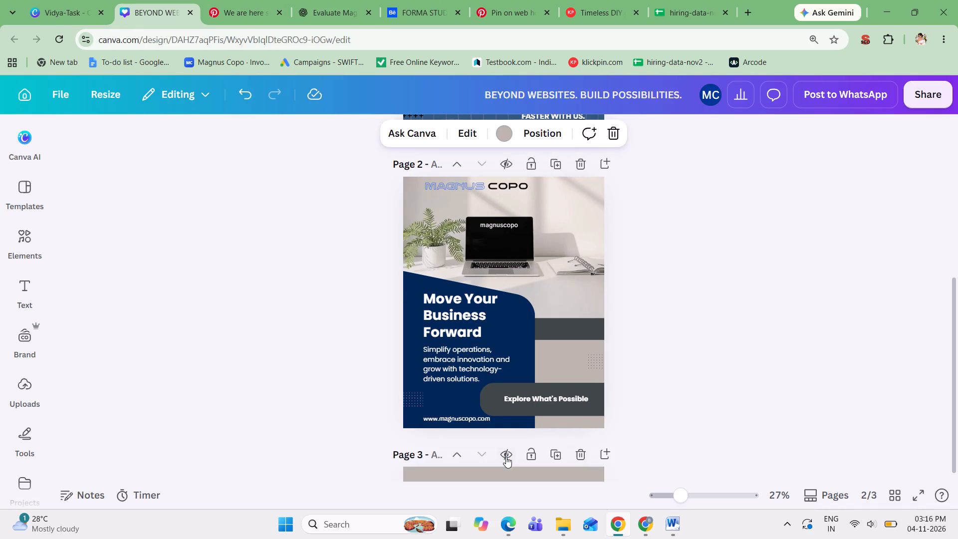
click(519, 348)
key(Delete)
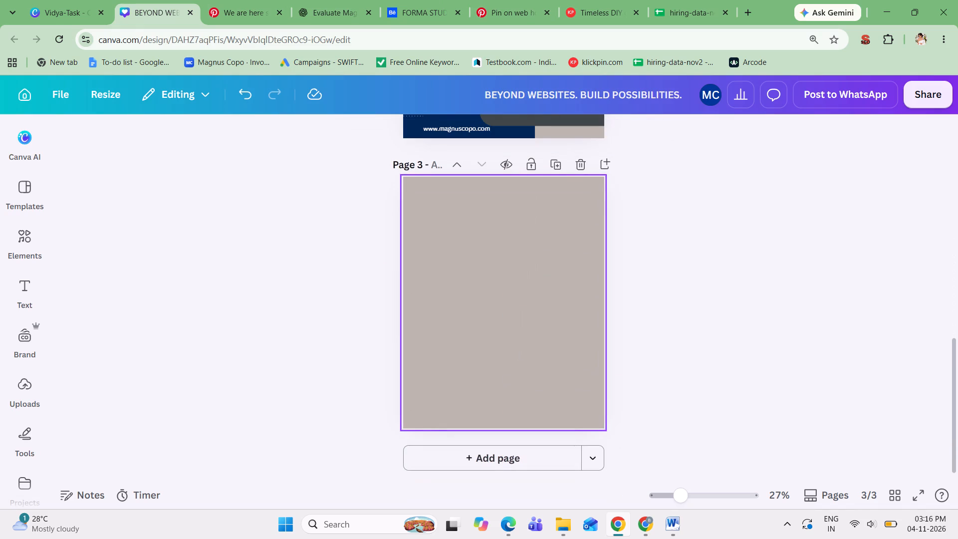
key(Delete)
key(Delete)
key(Delete)
key(BackSpace)
click(549, 282)
key(Delete)
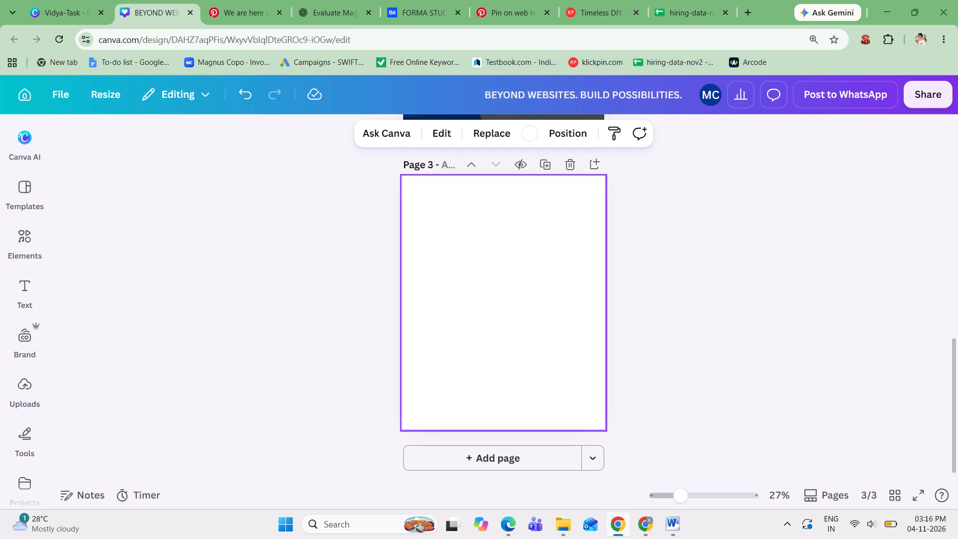
Paste the copied devices image onto the blank page 3.
key(ctrl+v)
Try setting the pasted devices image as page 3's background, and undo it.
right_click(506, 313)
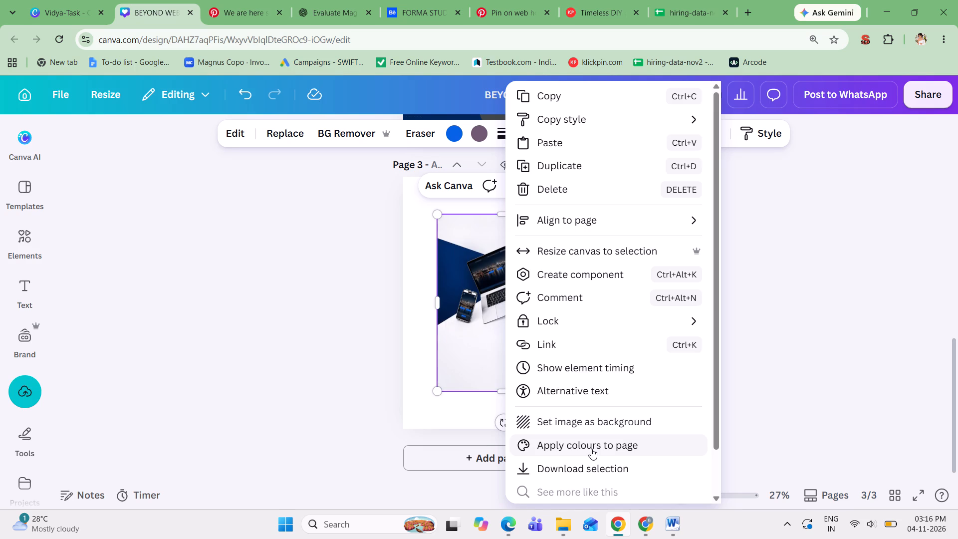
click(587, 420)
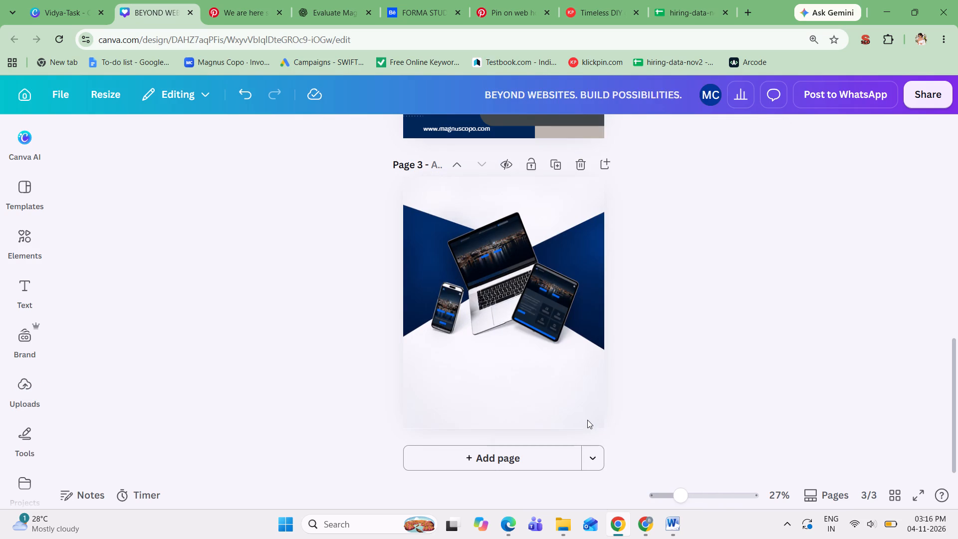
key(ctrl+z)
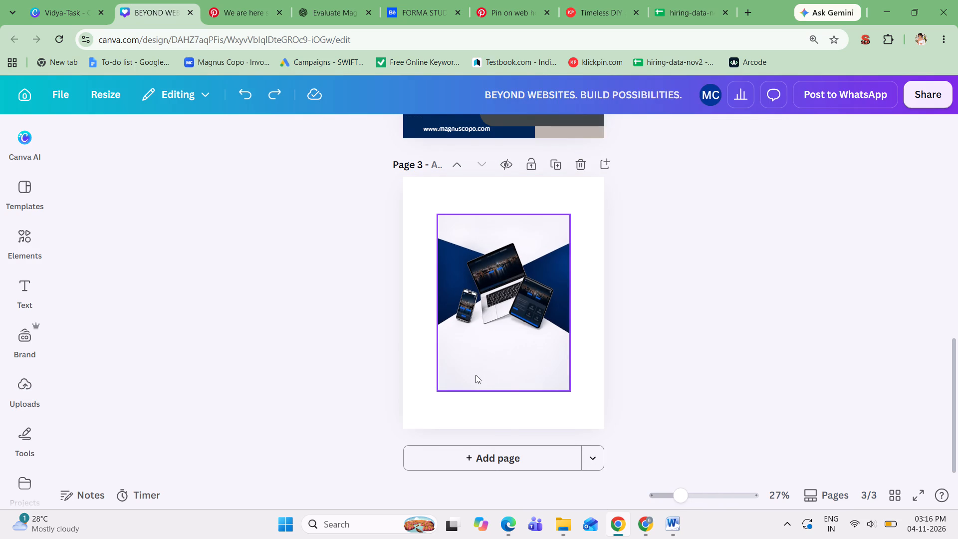
Enlarge the devices image on page 3 and move it down so it rests on the page's bottom edge.
click(476, 375)
drag(571, 217, 652, 242)
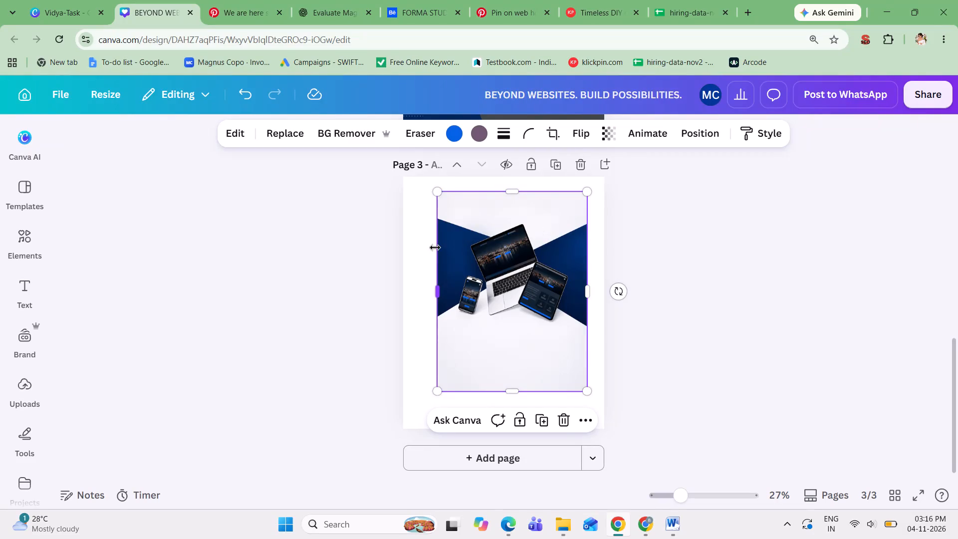
drag(437, 190, 390, 192)
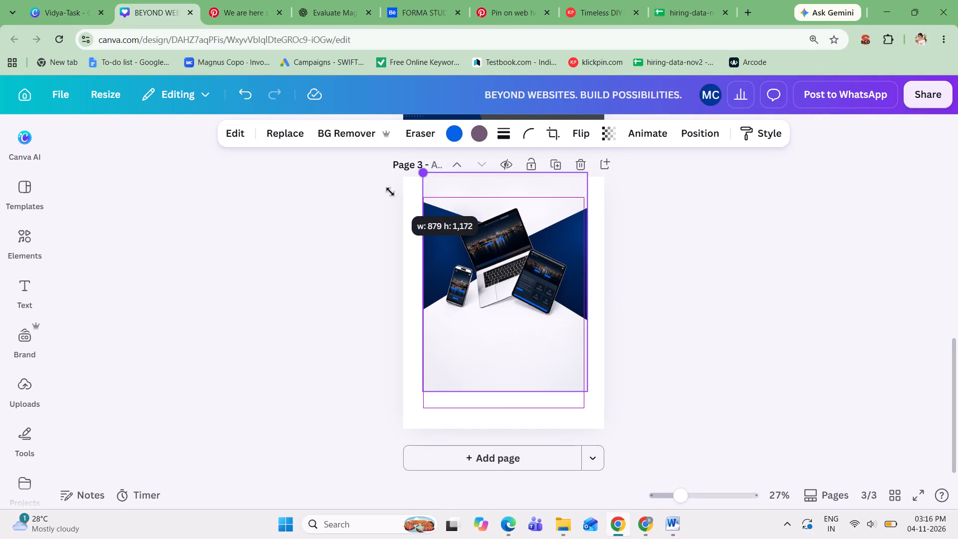
drag(390, 192, 387, 193)
drag(523, 284, 514, 346)
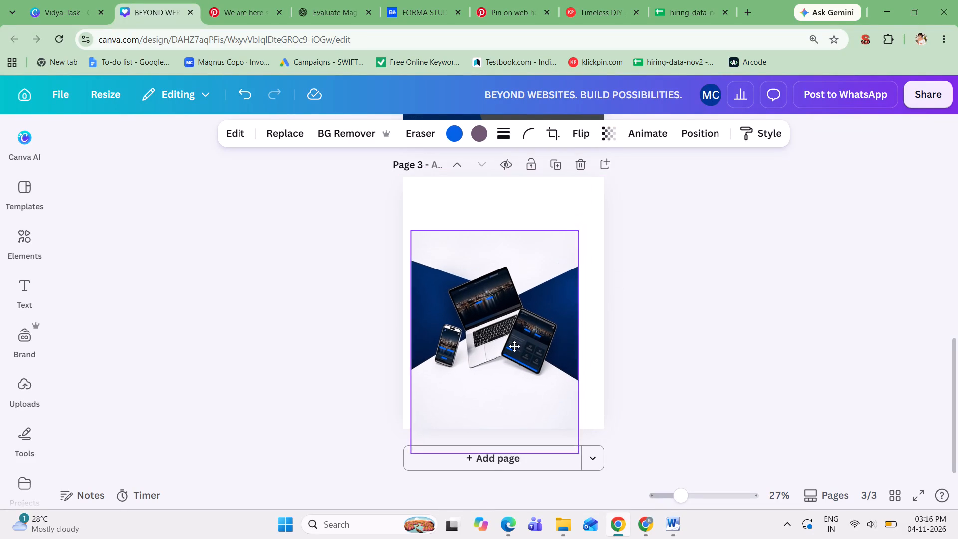
drag(514, 346, 515, 323)
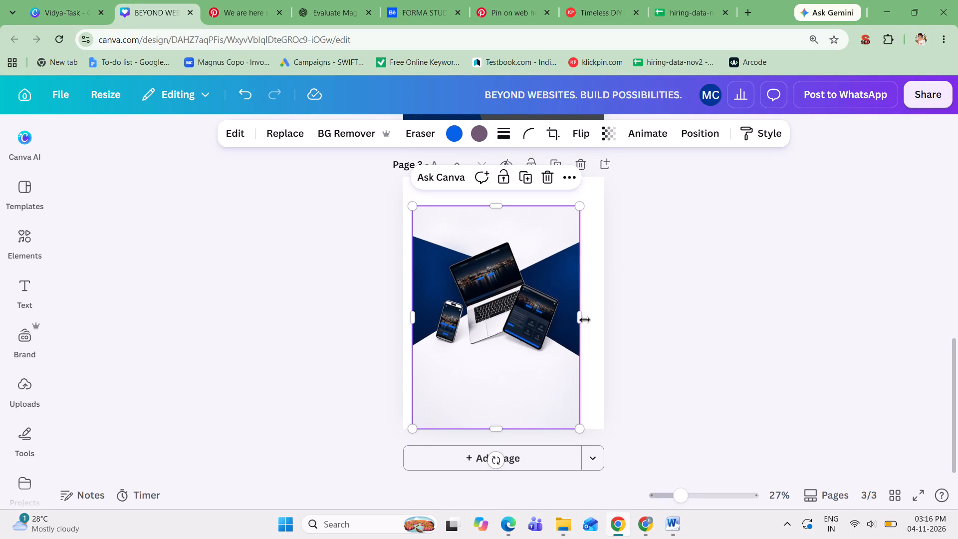
Crop a thin strip off the bottom edge and a slightly thicker one off the top edge of the devices image.
click(583, 321)
click(496, 429)
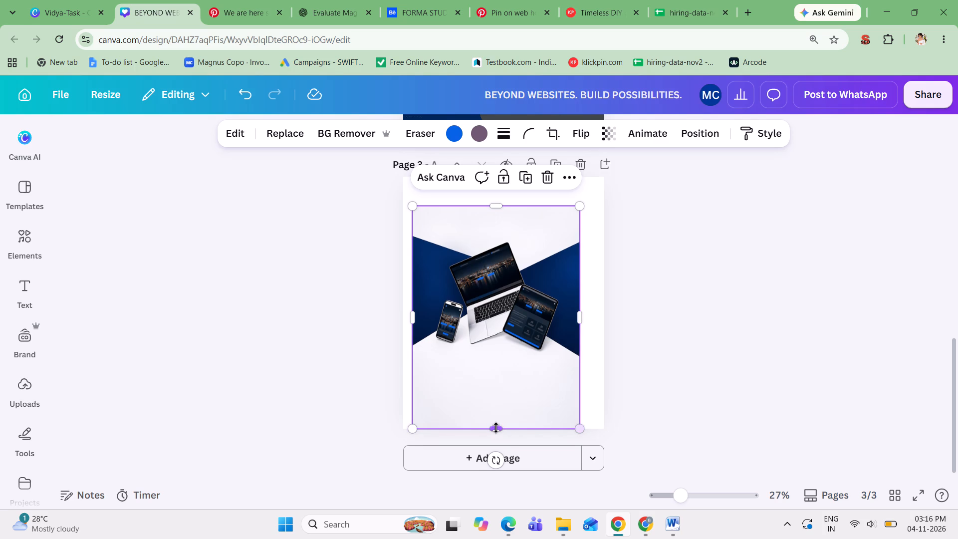
drag(496, 428, 497, 422)
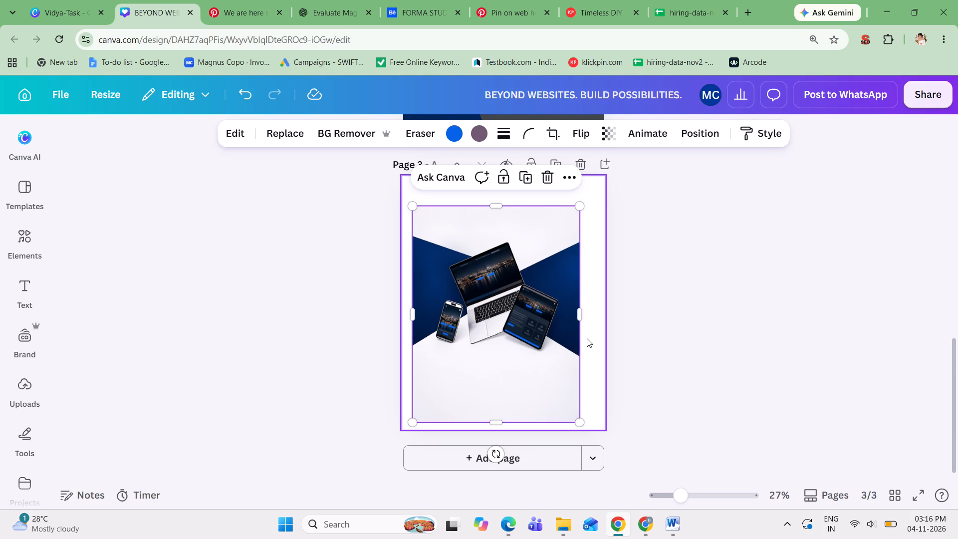
drag(494, 207, 494, 220)
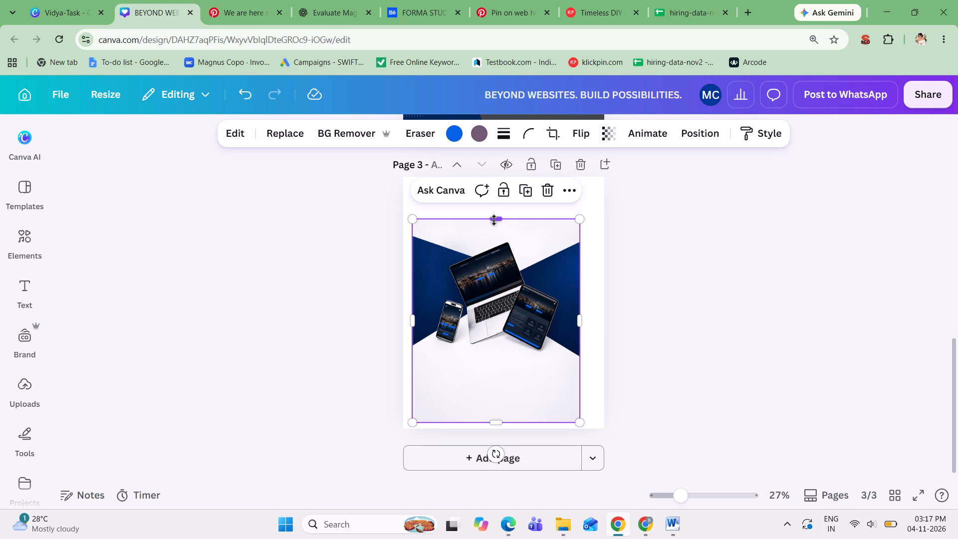
Enlarge the devices image to the full page width and shift it down, leaving a narrow blank strip above it.
drag(583, 219, 621, 232)
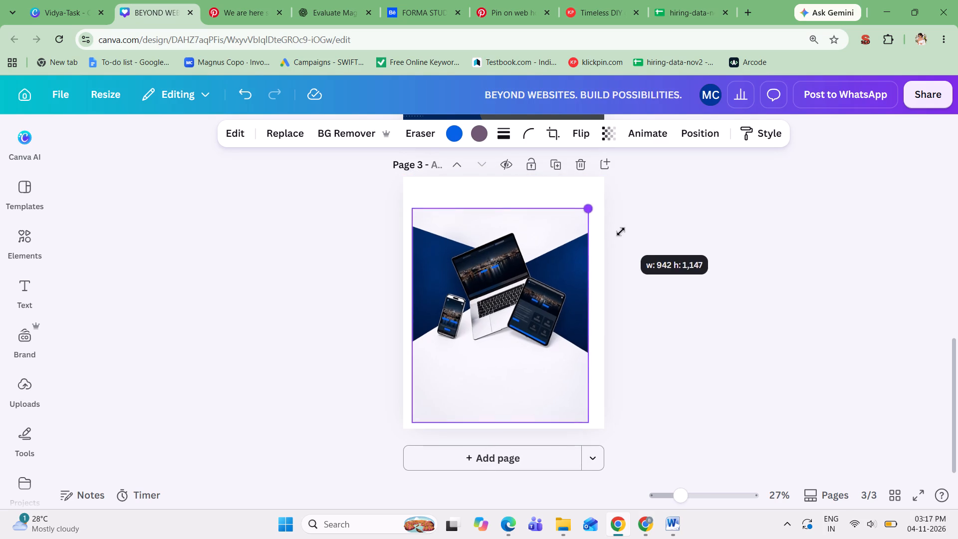
drag(621, 232, 669, 240)
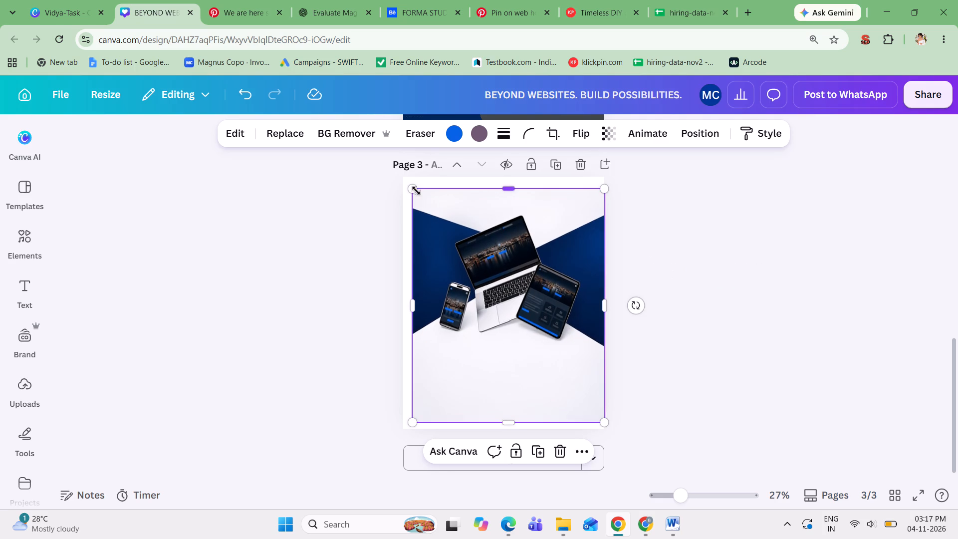
drag(413, 191, 393, 191)
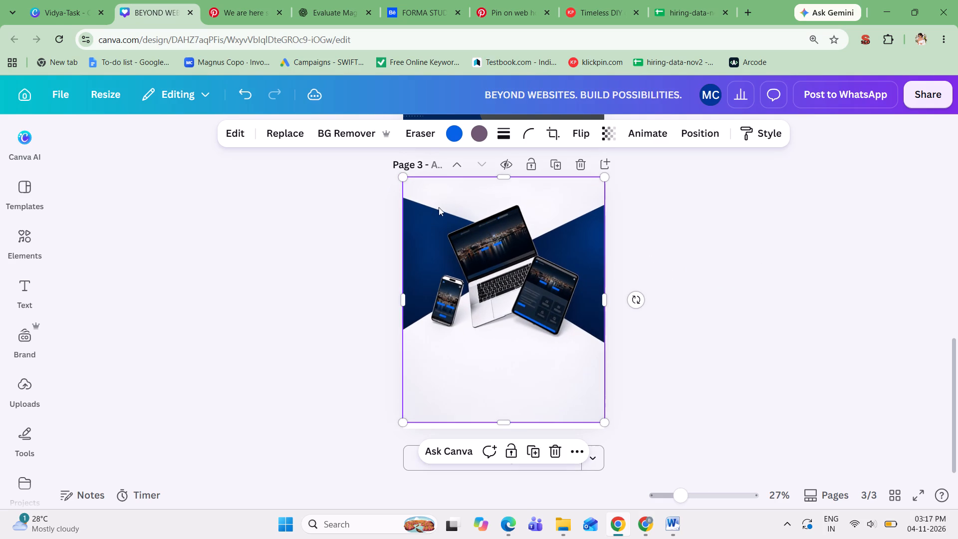
drag(489, 250, 492, 267)
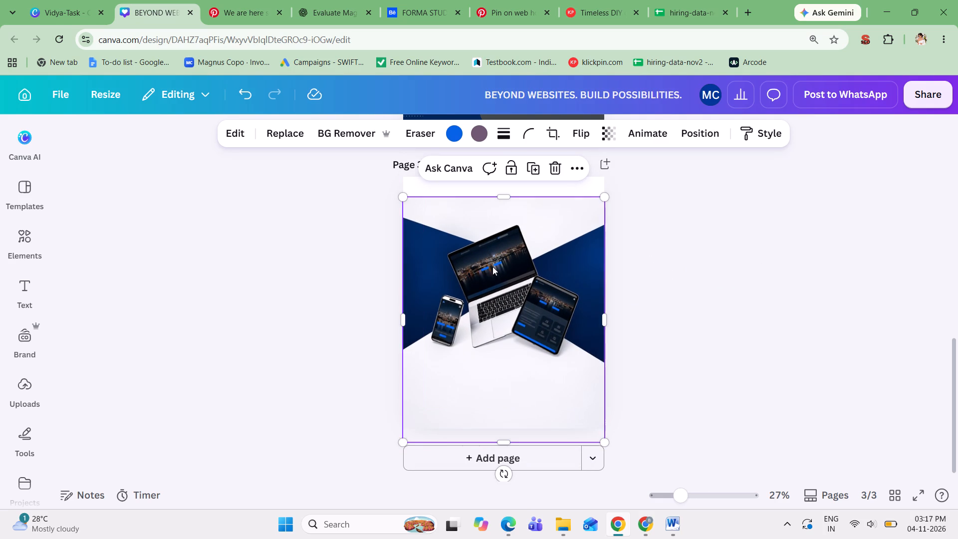
click(700, 274)
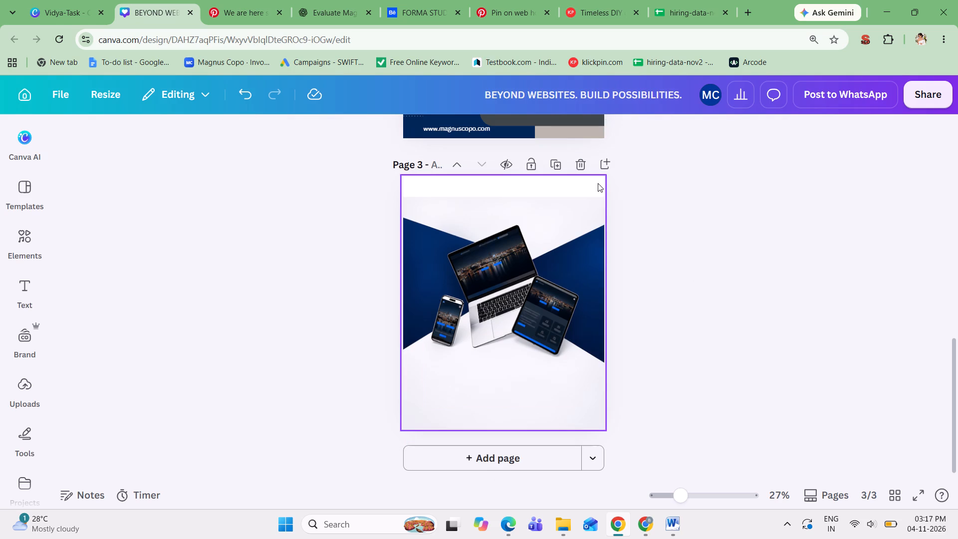
Set page 3's background to the light blue photo colour #F0F1F4 taken from the devices image.
click(594, 183)
click(504, 132)
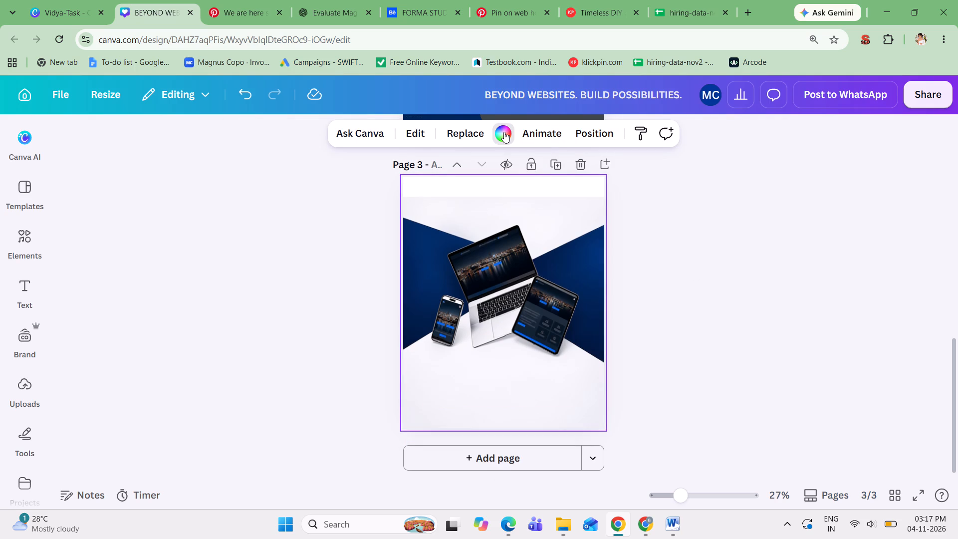
scroll(177, 382, down, 1)
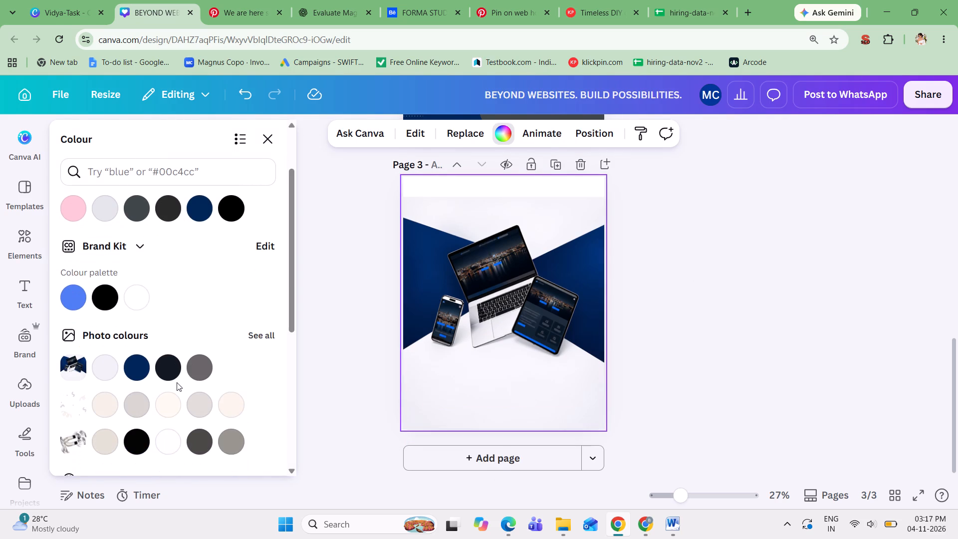
click(110, 360)
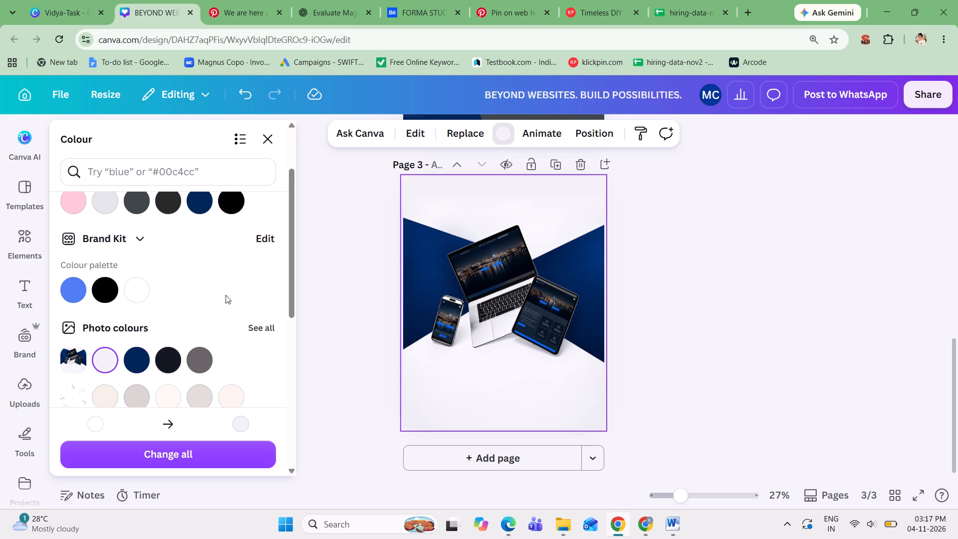
Fine-tune page 3's background with a custom solid colour, ending on the very light grey #F3F3F3.
scroll(197, 307, up, 5)
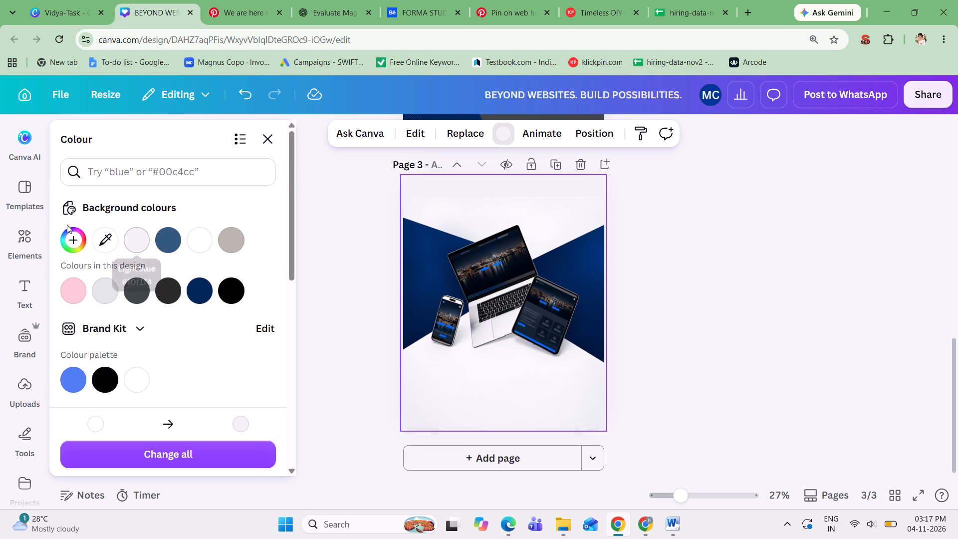
click(69, 240)
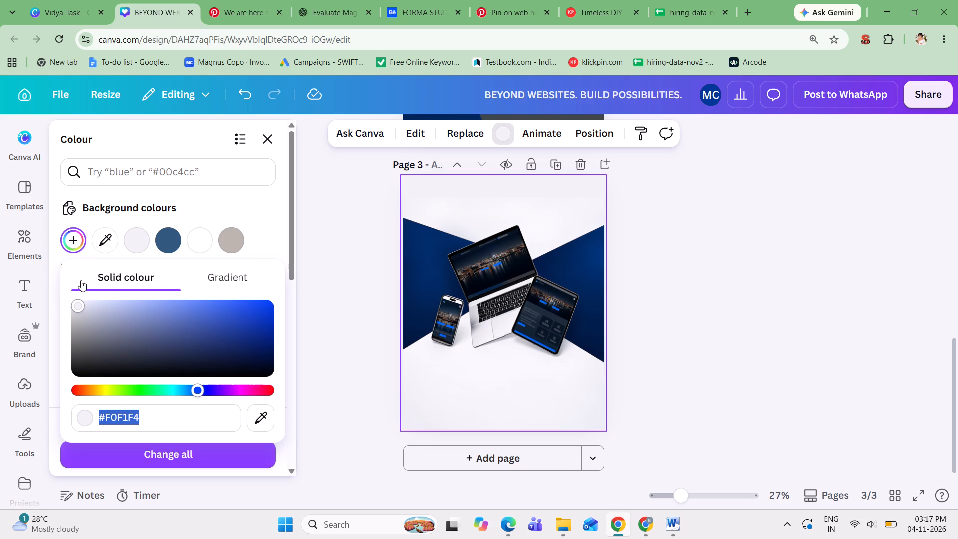
drag(78, 305, 72, 306)
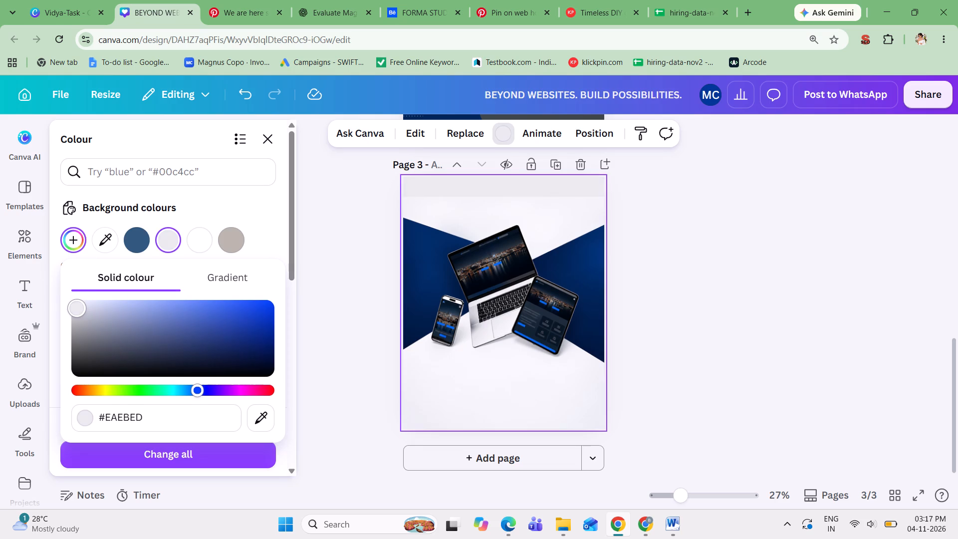
drag(72, 306, 88, 393)
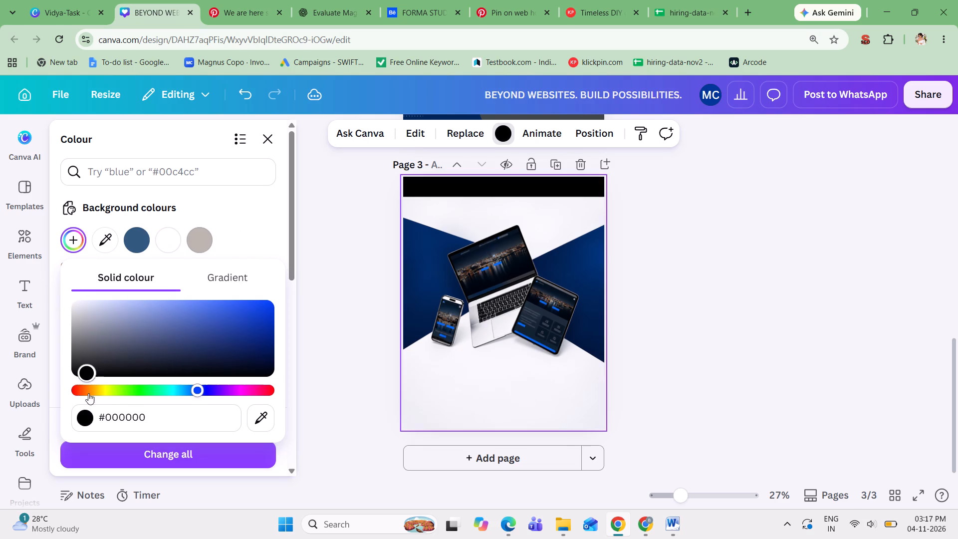
drag(88, 393, 106, 311)
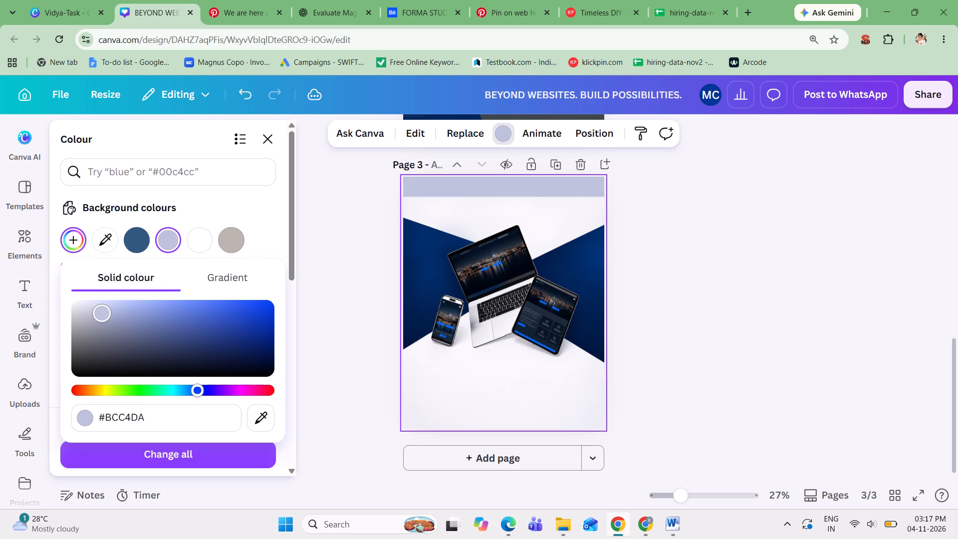
drag(106, 311, 81, 309)
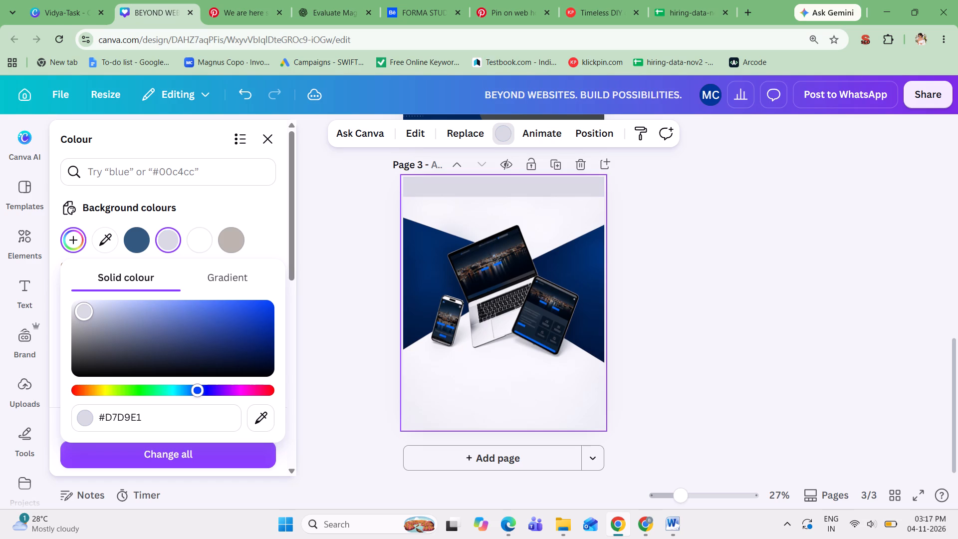
drag(81, 309, 73, 305)
drag(73, 305, 70, 303)
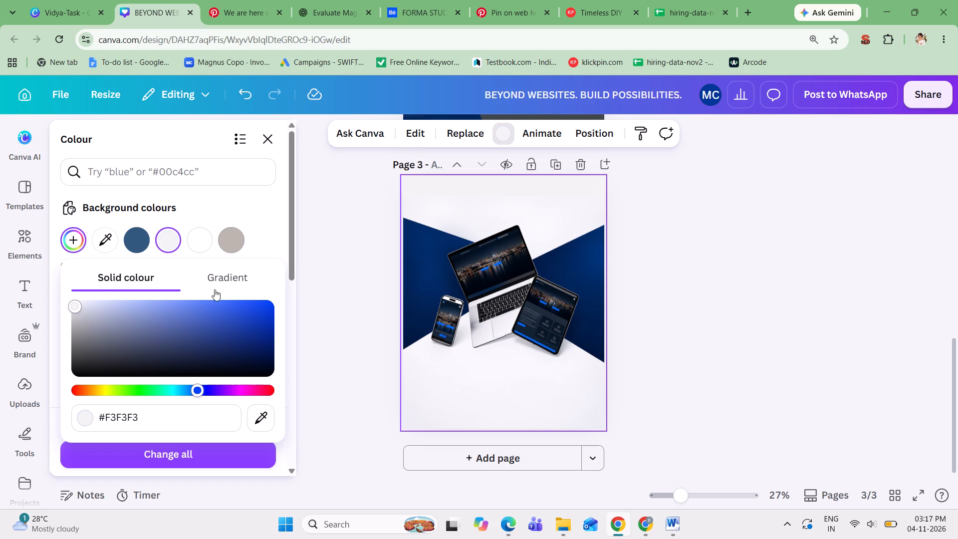
click(337, 399)
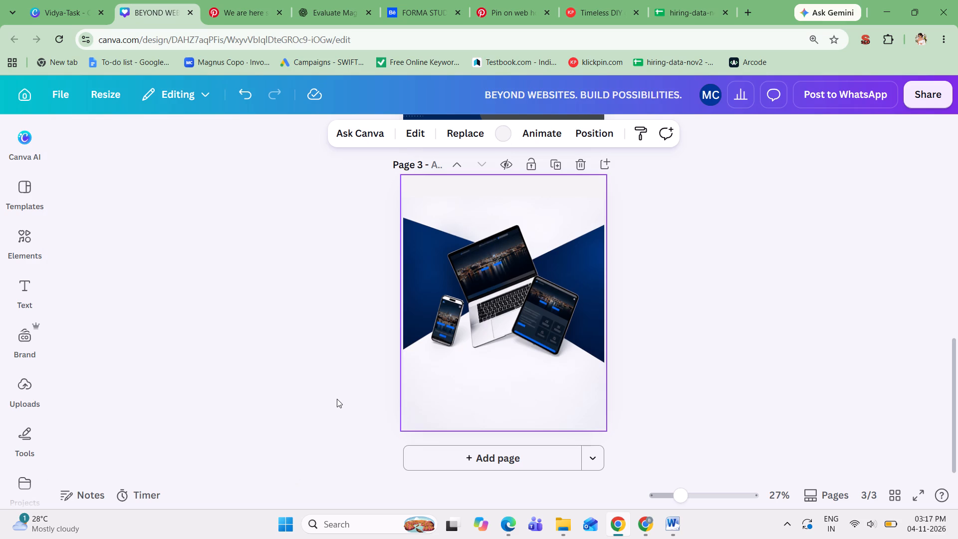
click(807, 289)
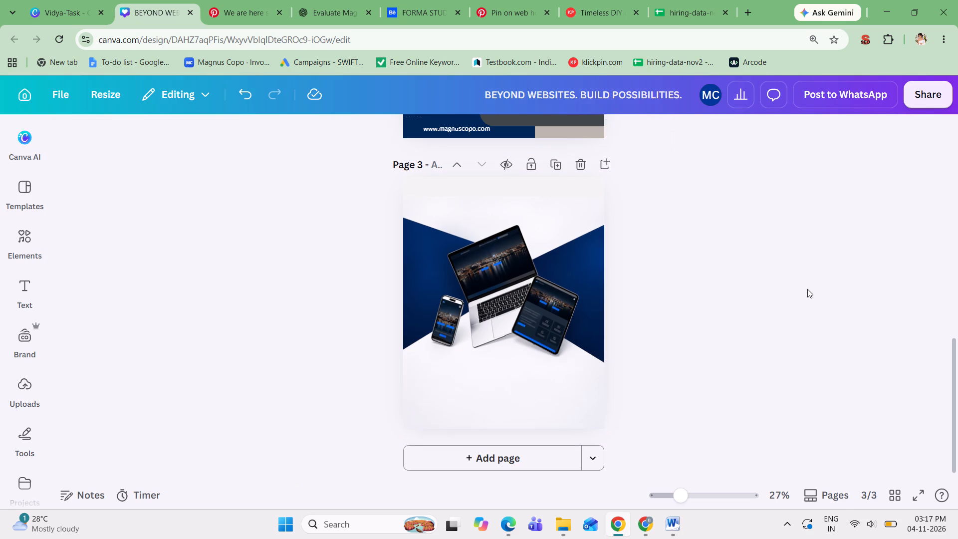
click(807, 289)
scroll(807, 289, up, 3)
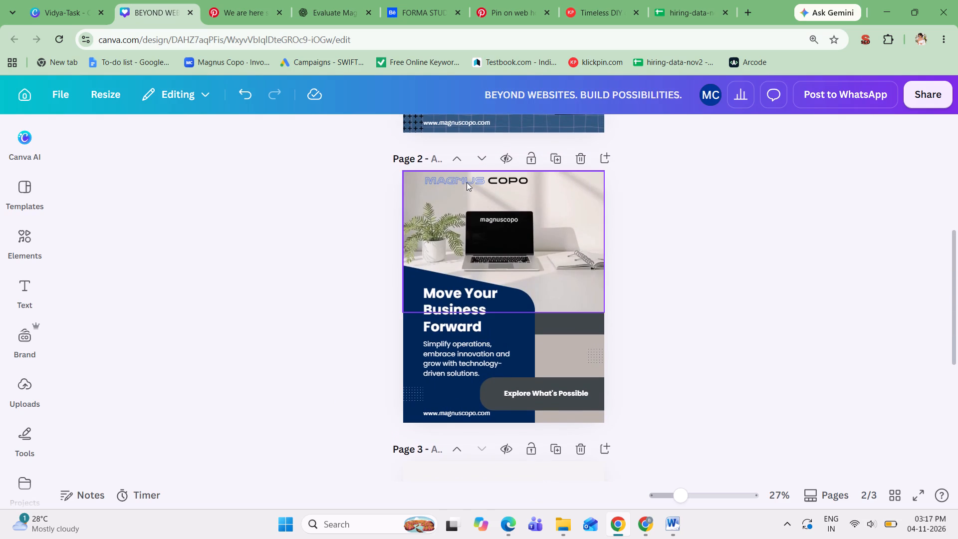
click(467, 182)
key(ctrl+c)
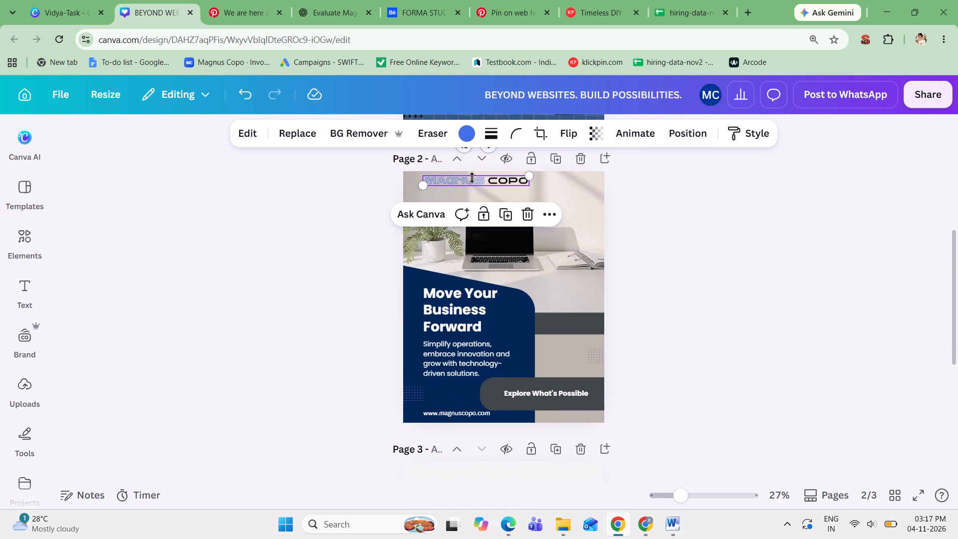
scroll(472, 178, down, 4)
click(454, 278)
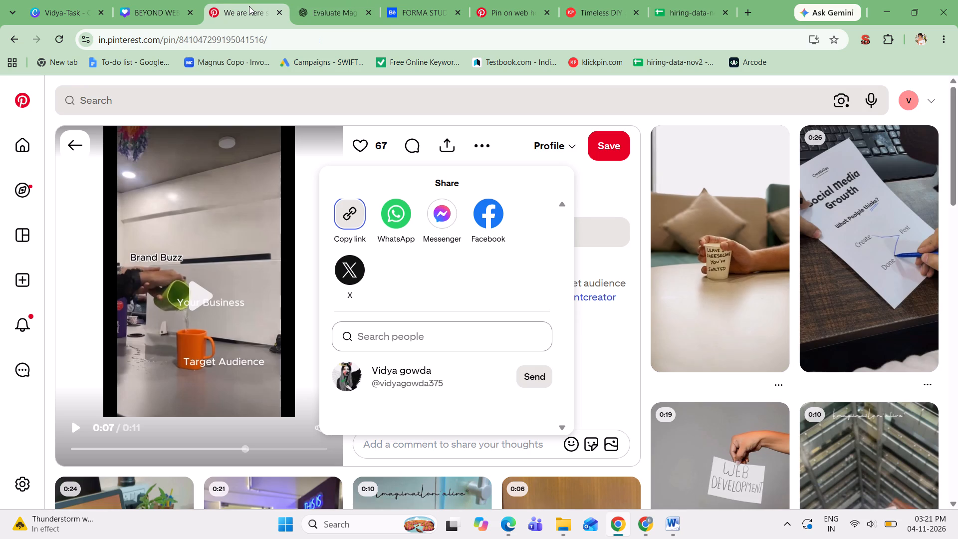
click(170, 3)
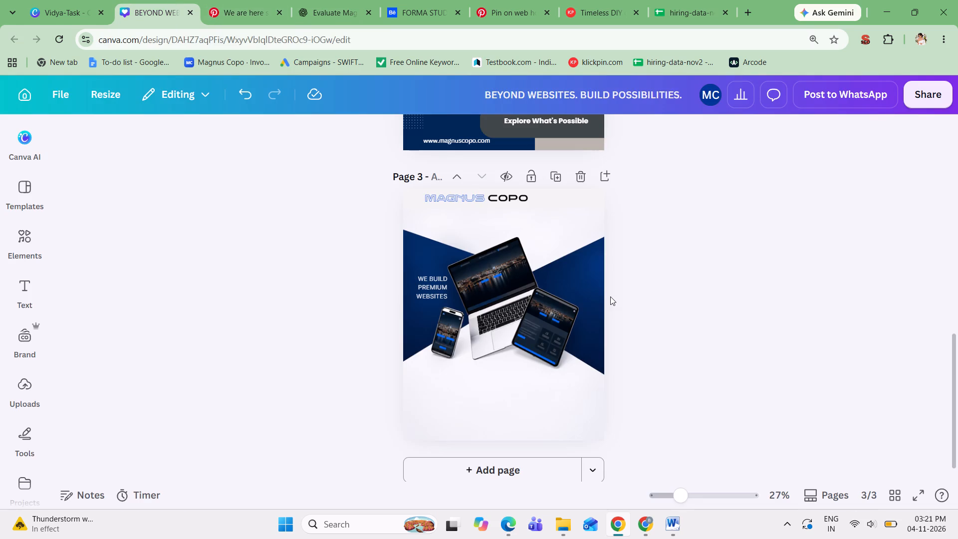
click(588, 282)
key(ctrl+v)
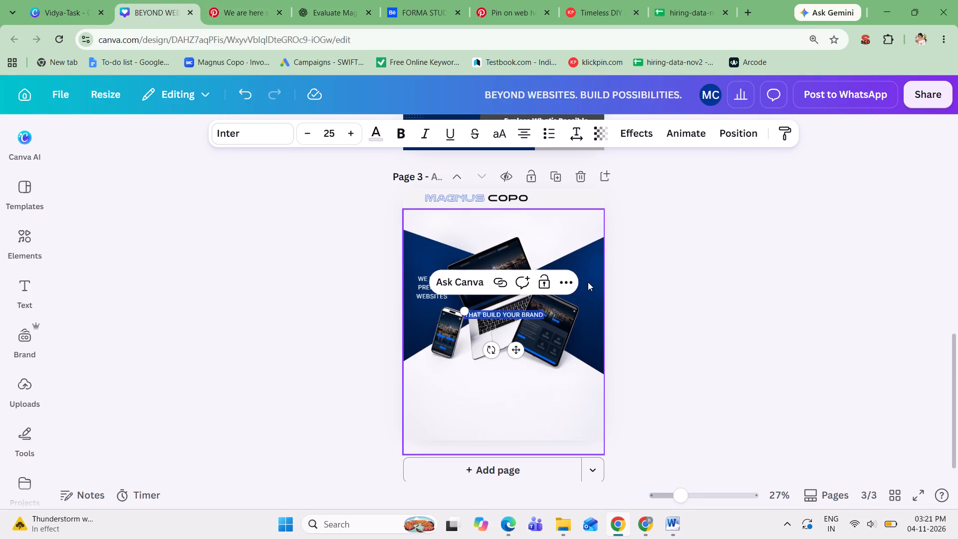
Narrow the THAT BUILD YOUR BRAND text to two lines and place it on the blue shape above the tablet.
drag(543, 313, 519, 311)
click(689, 337)
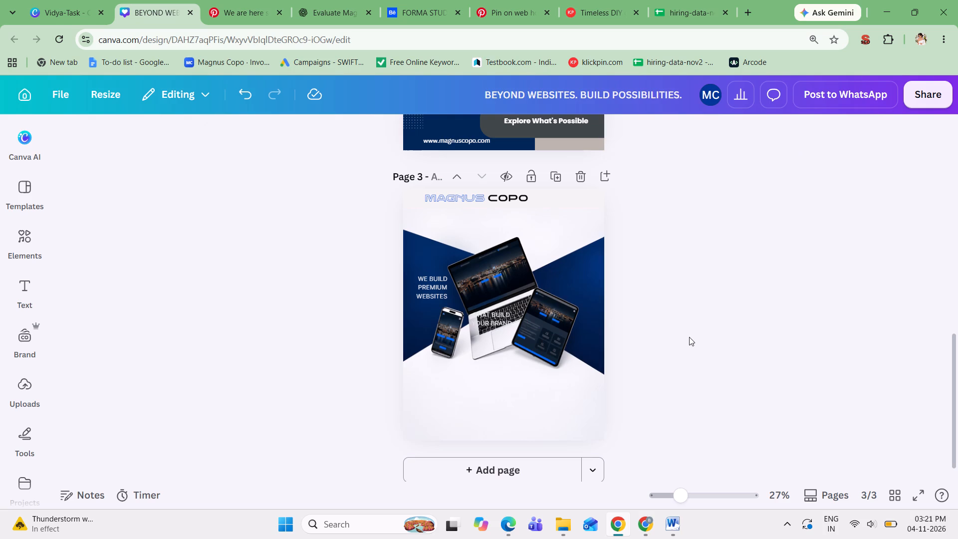
drag(500, 320, 581, 284)
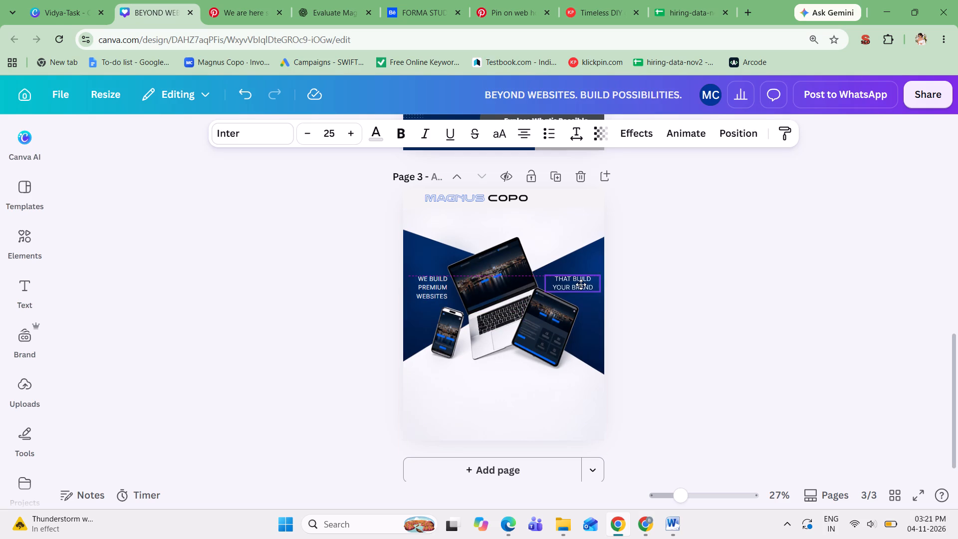
drag(581, 284, 586, 286)
click(685, 324)
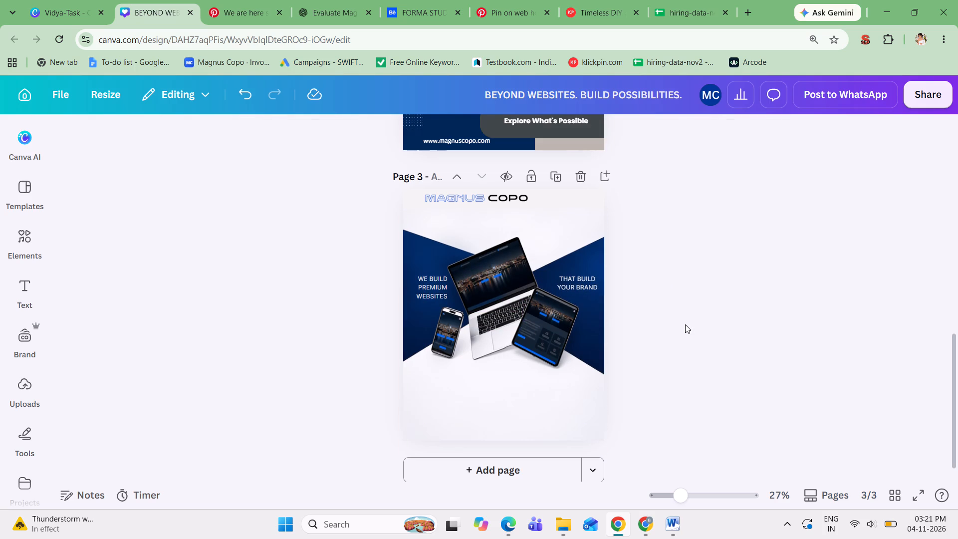
Move the Magnus Copo logo nearer the horizontal centre at the top of page 3.
scroll(685, 324, down, 1)
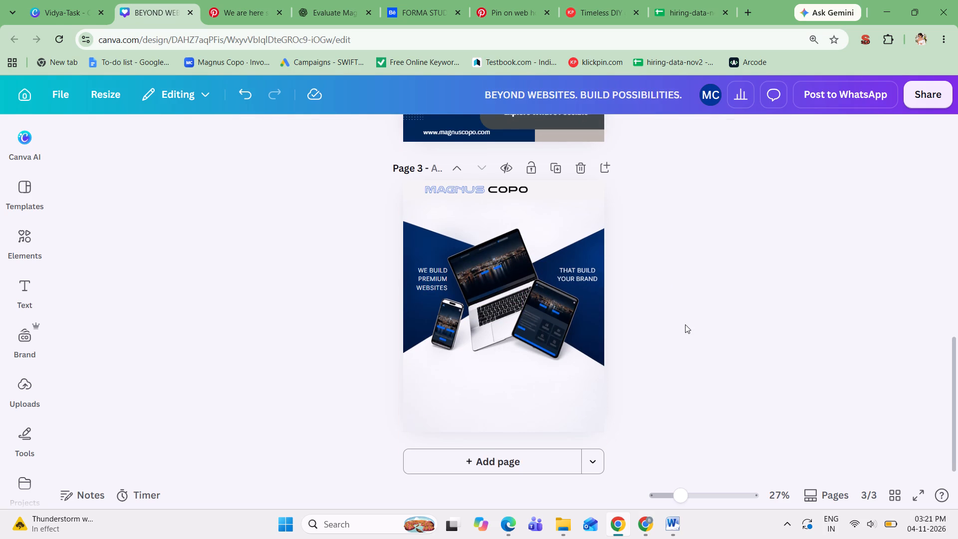
drag(493, 187, 506, 189)
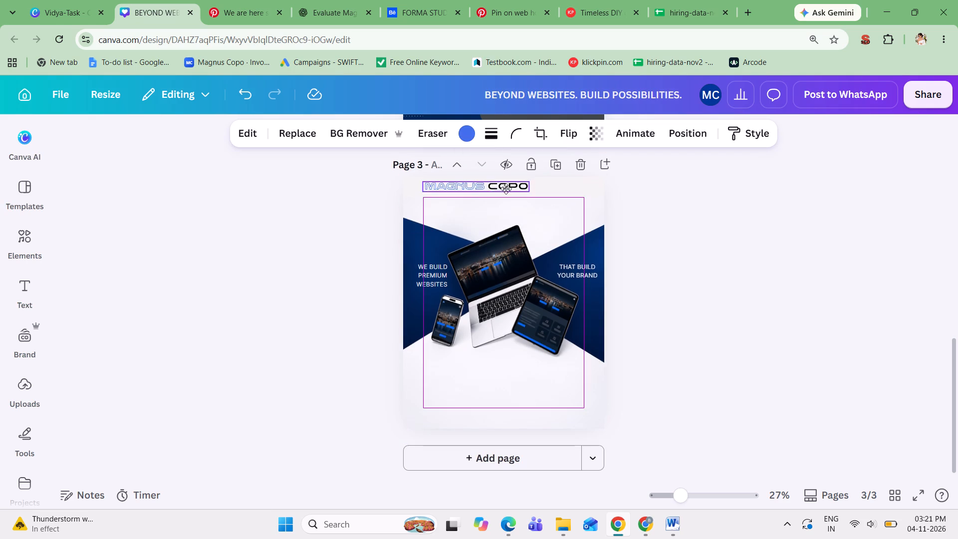
drag(506, 189, 515, 189)
click(664, 215)
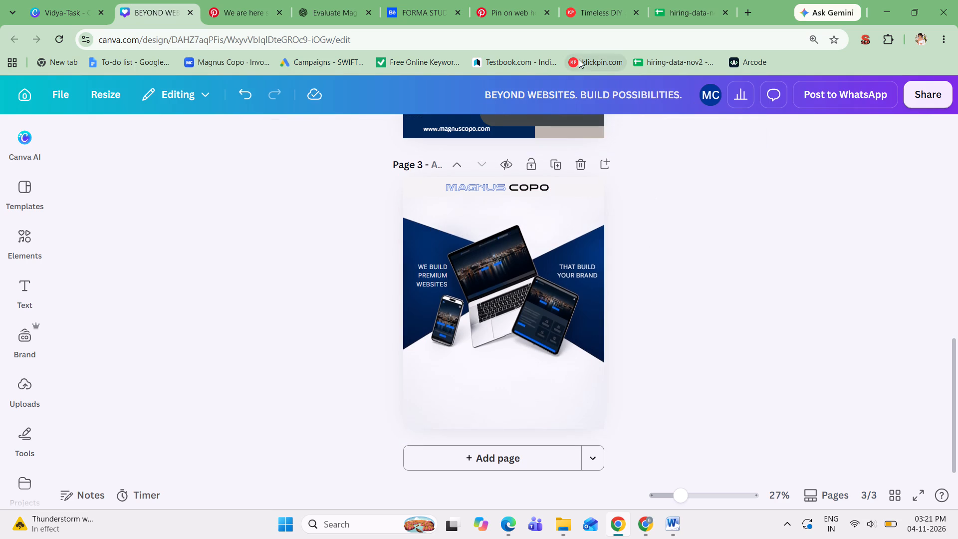
Check the layout of the red reference poster on Pinterest and return to the Canva design.
click(519, 0)
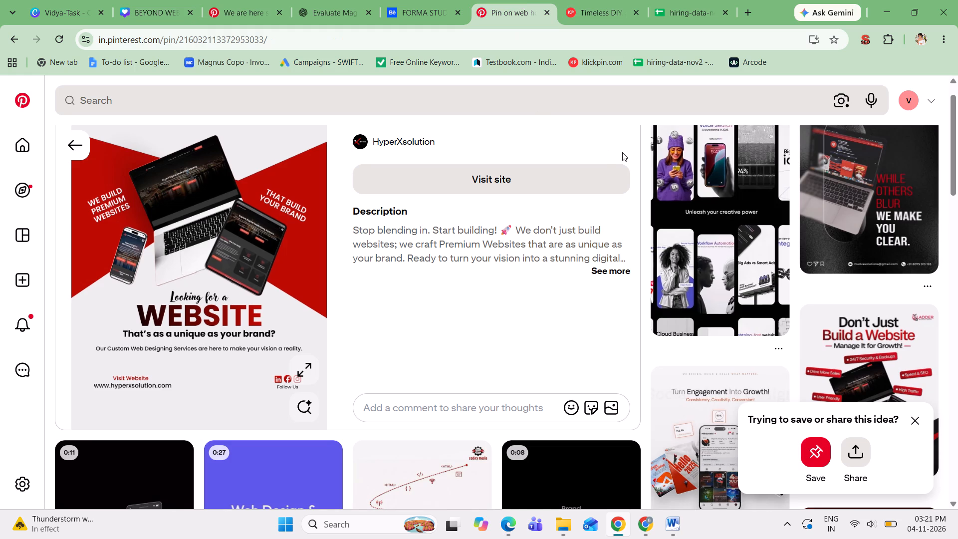
click(164, 9)
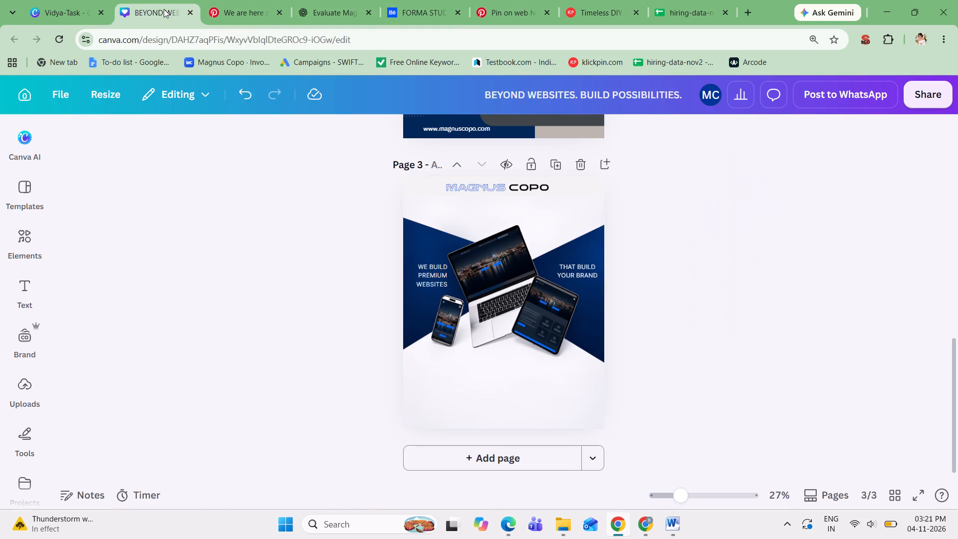
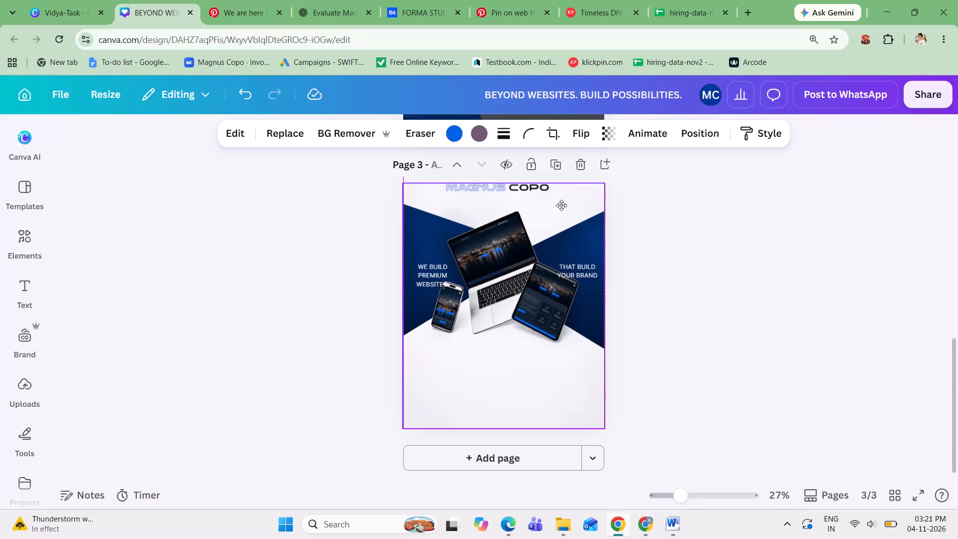
Raise the THAT BUILD YOUR BRAND and WE BUILD PREMIUM WEBSITES texts slightly so they clear the tablet and phone.
click(714, 234)
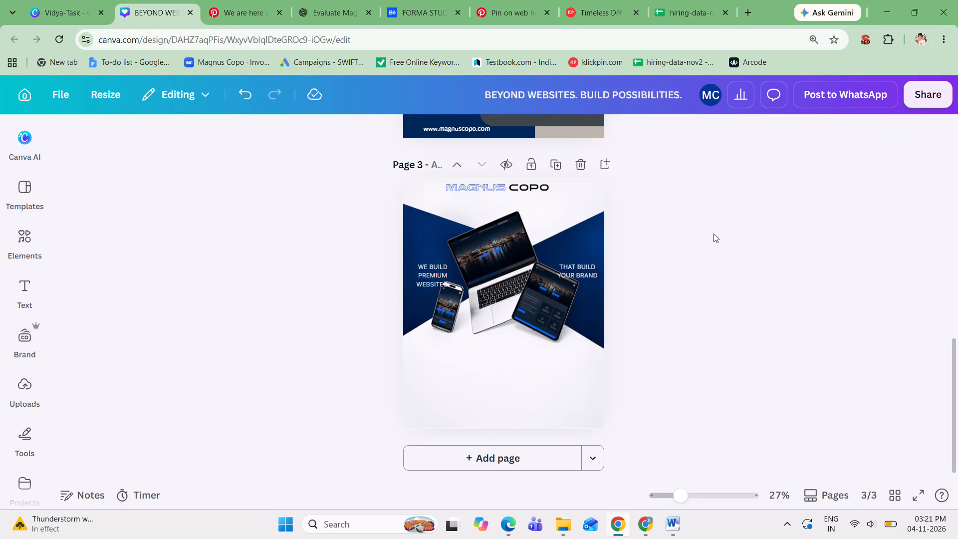
drag(582, 267, 582, 266)
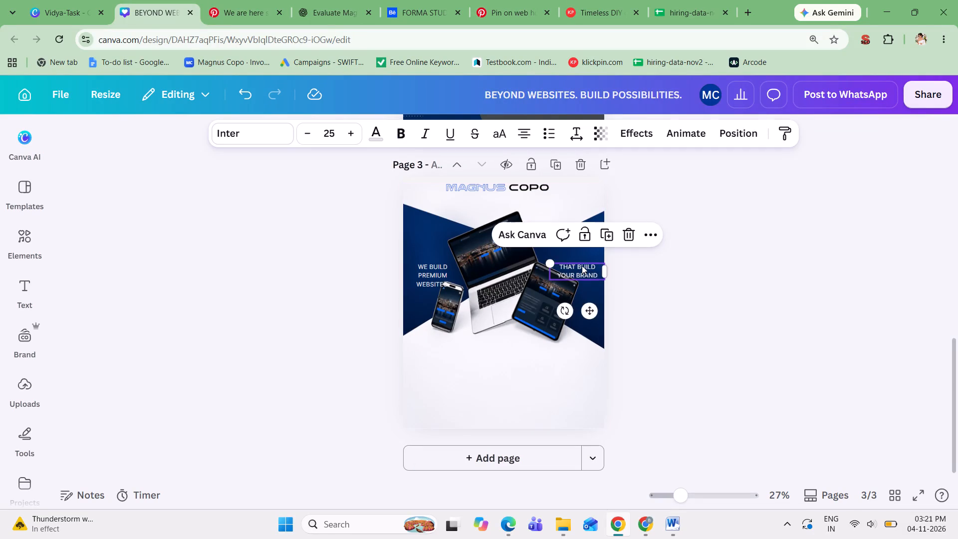
drag(582, 266, 582, 256)
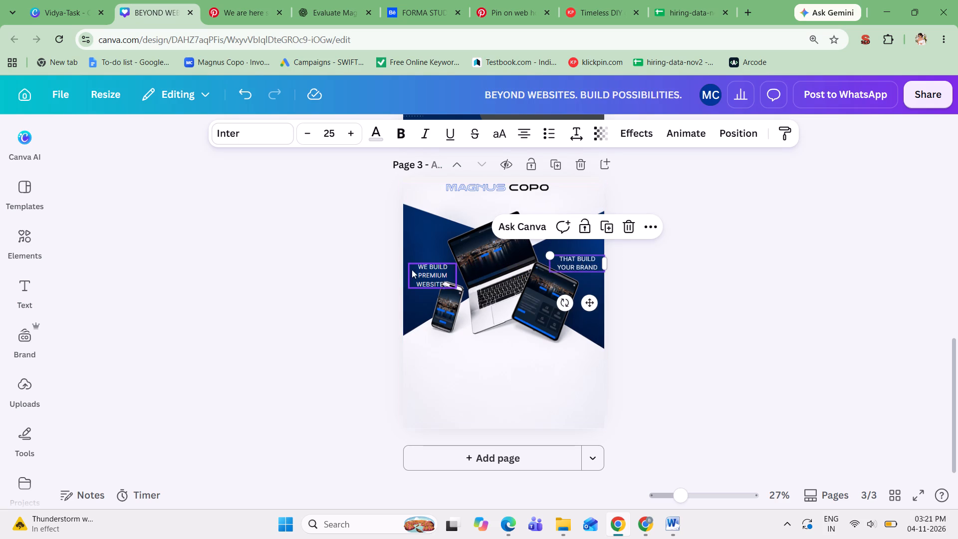
drag(421, 272, 418, 258)
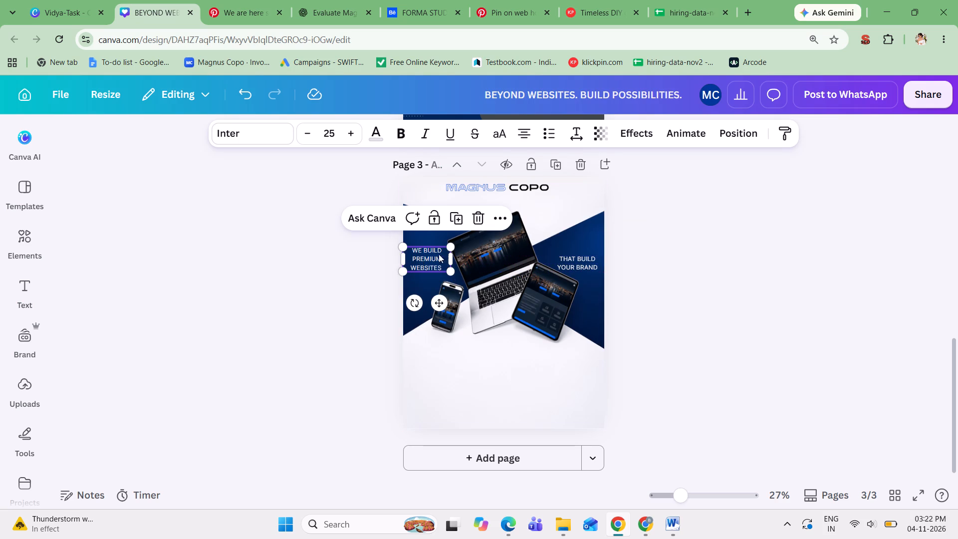
click(736, 219)
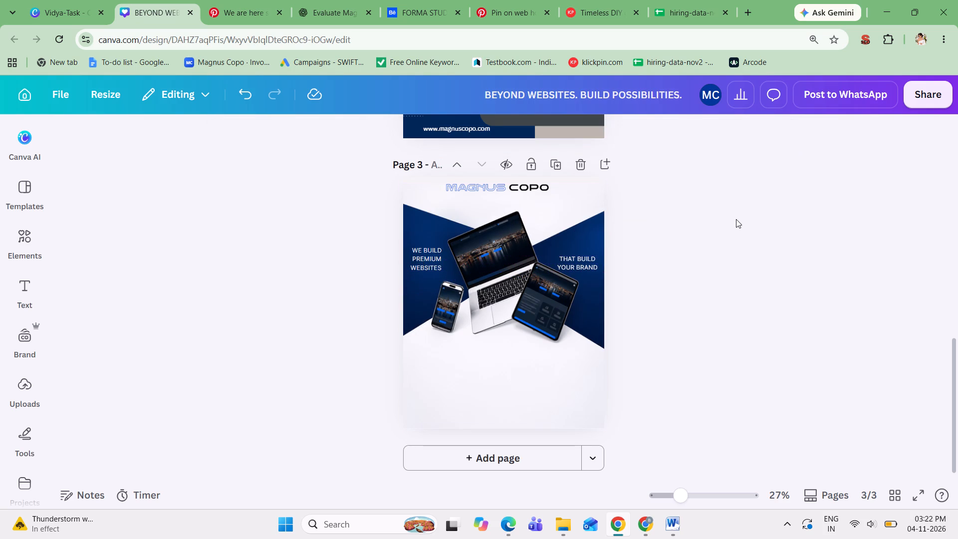
drag(580, 252, 580, 244)
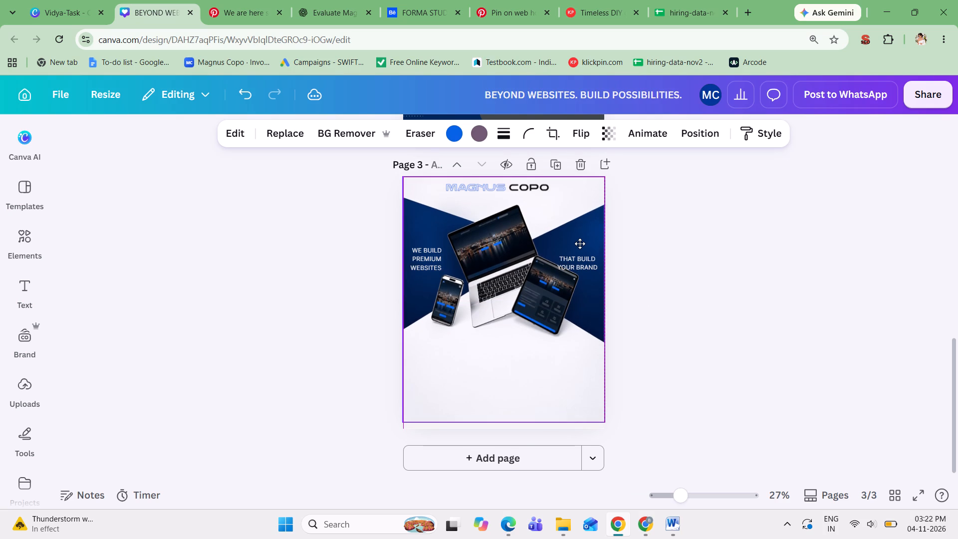
drag(580, 244, 580, 244)
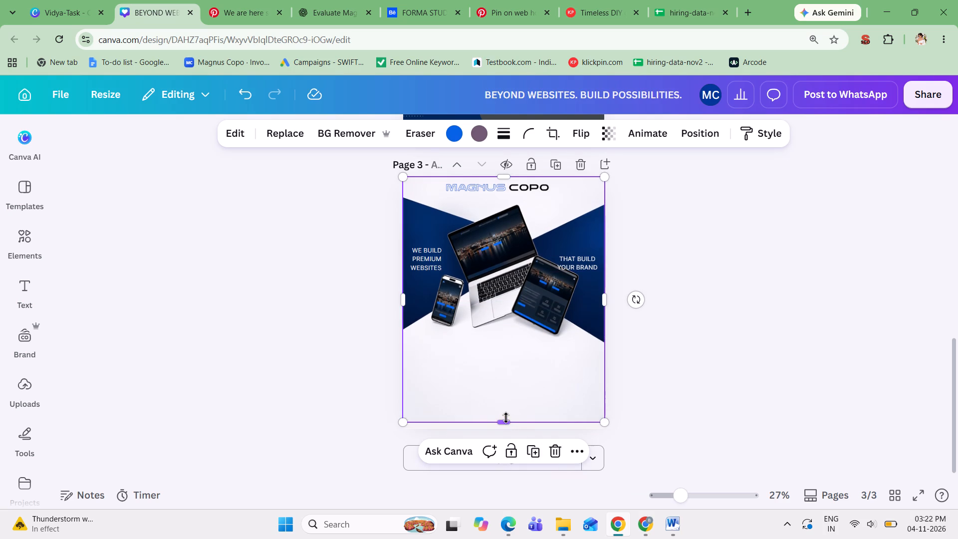
click(504, 417)
click(504, 420)
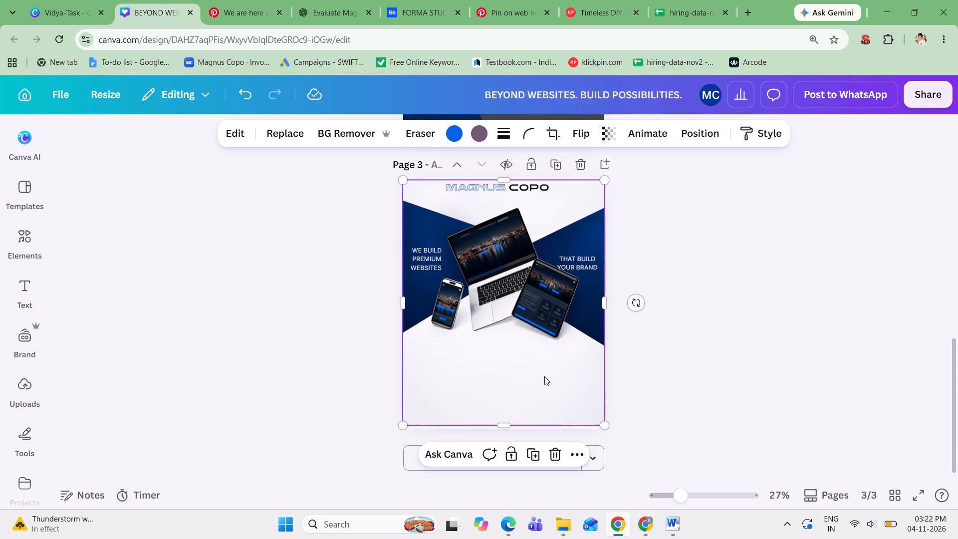
click(505, 426)
click(675, 377)
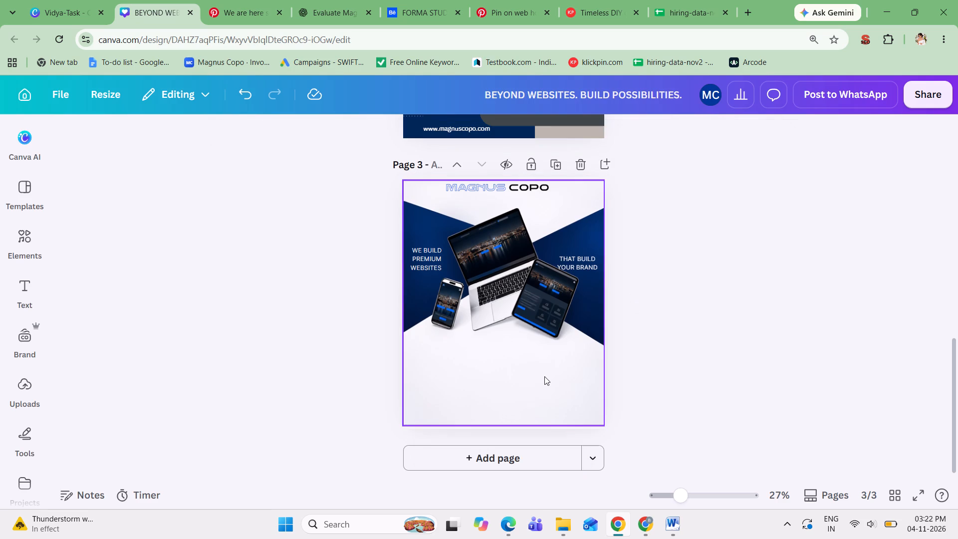
click(544, 376)
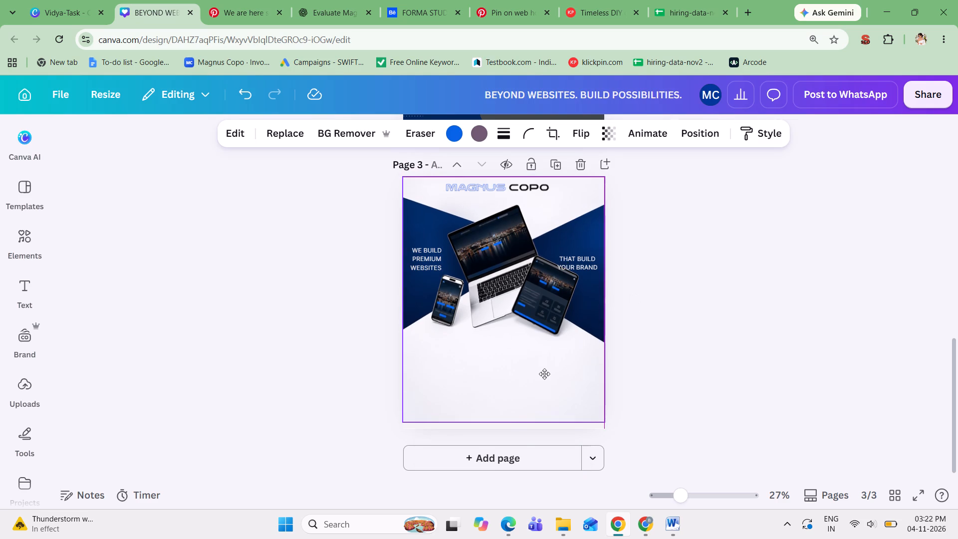
drag(504, 422, 504, 426)
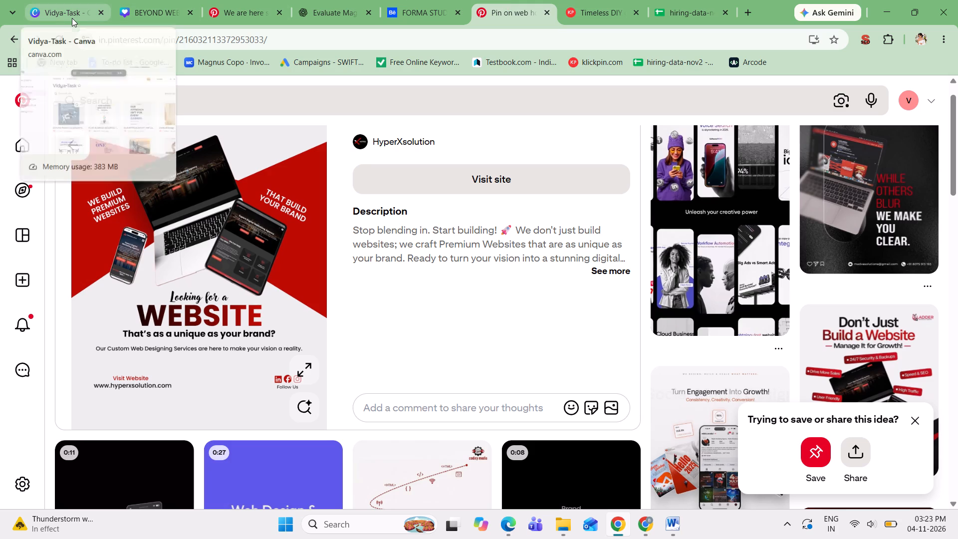
click(148, 9)
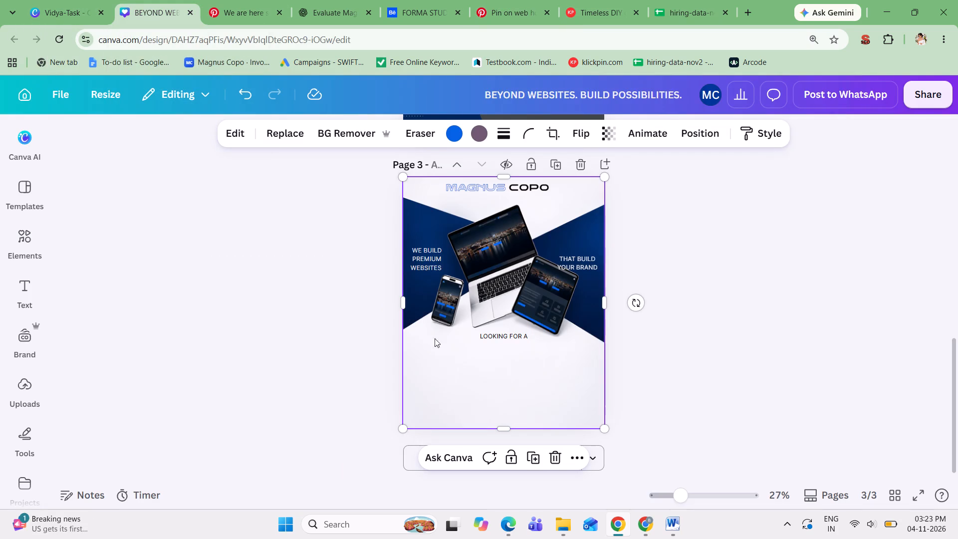
click(458, 360)
key(ctrl+v)
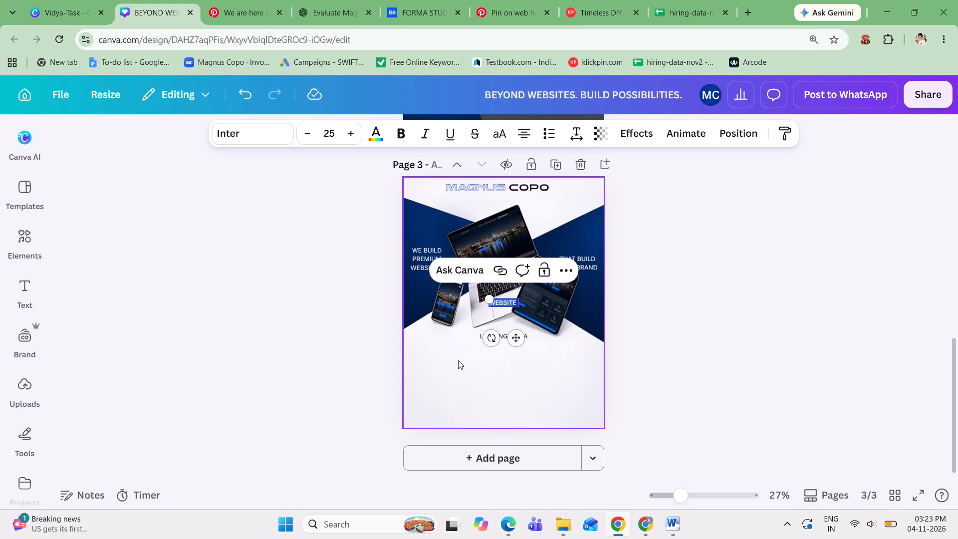
click(690, 295)
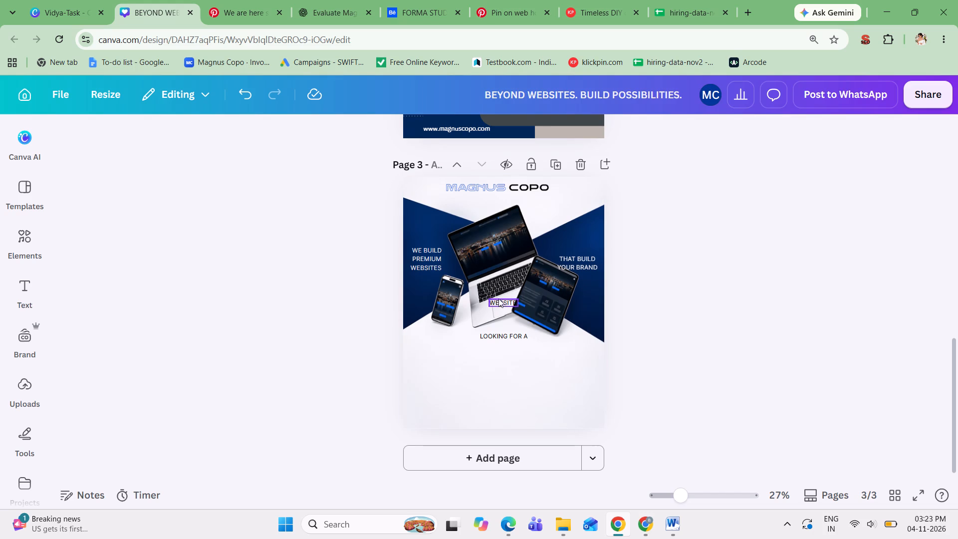
Place the WEBSITE text below LOOKING FOR A and set its font size to 104.
drag(501, 300, 493, 352)
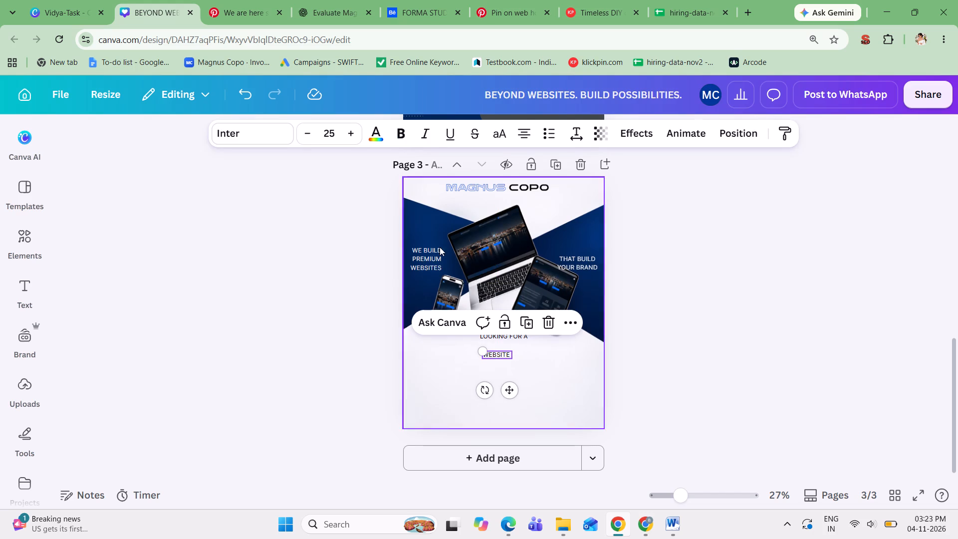
click(332, 134)
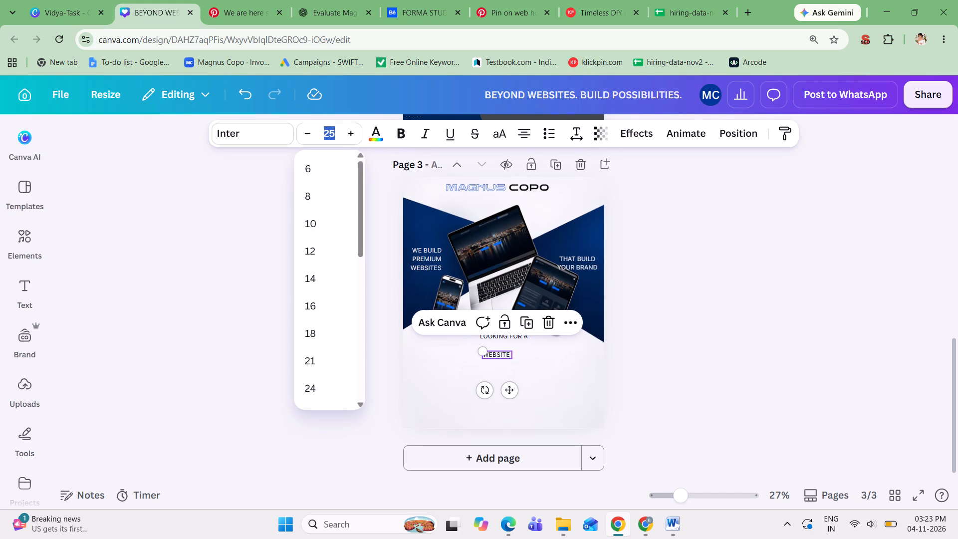
scroll(351, 347, down, 2)
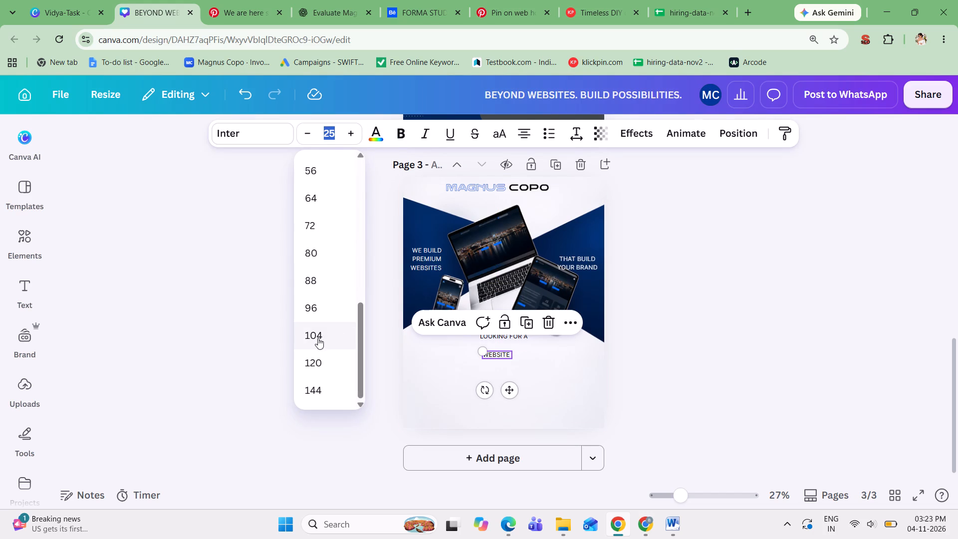
click(318, 338)
Change the font of the WEBSITE text on page 3 to Fredoka.
click(279, 131)
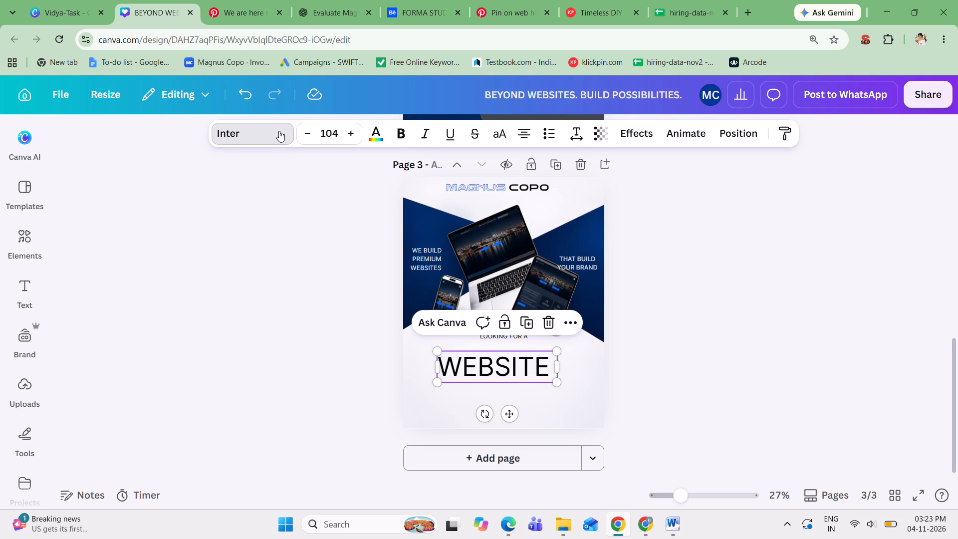
scroll(172, 363, down, 2)
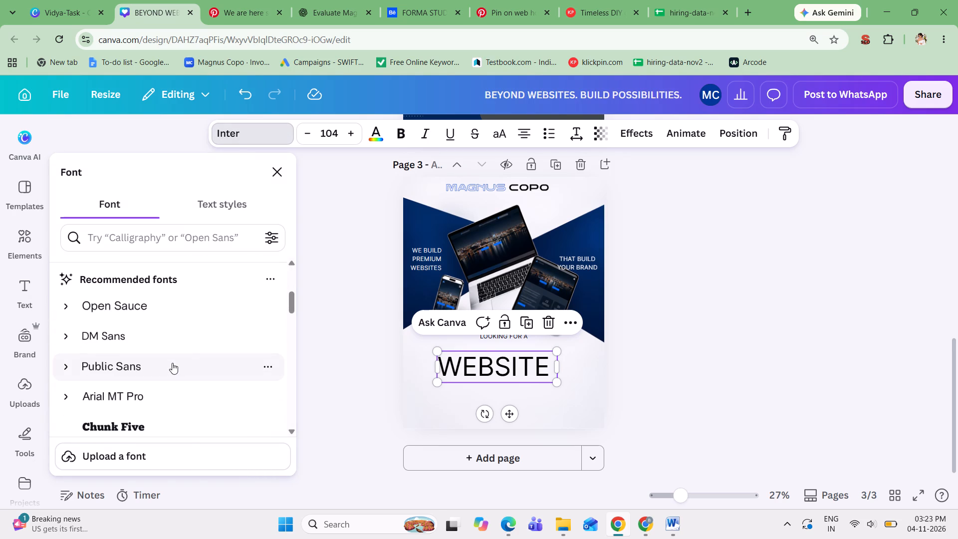
scroll(172, 363, down, 2)
click(134, 382)
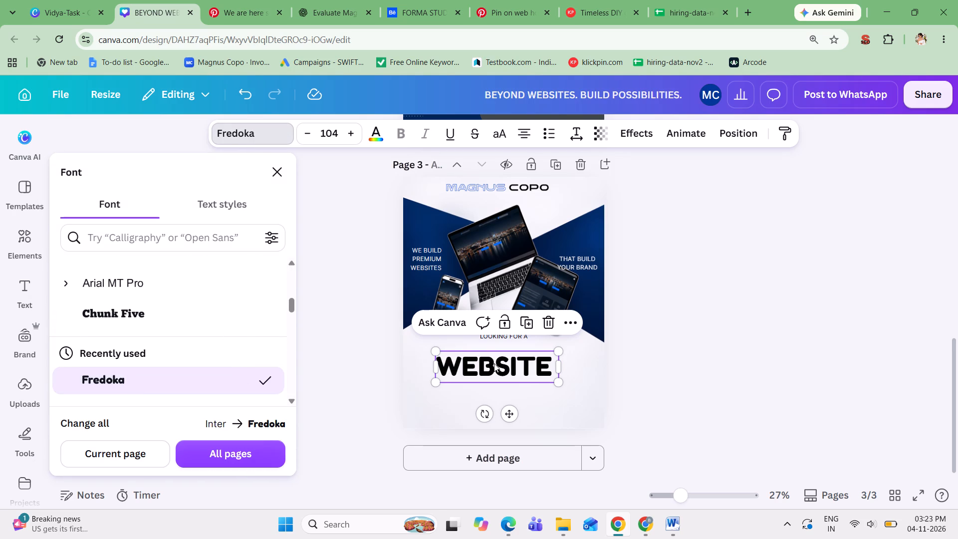
click(709, 368)
click(709, 368)
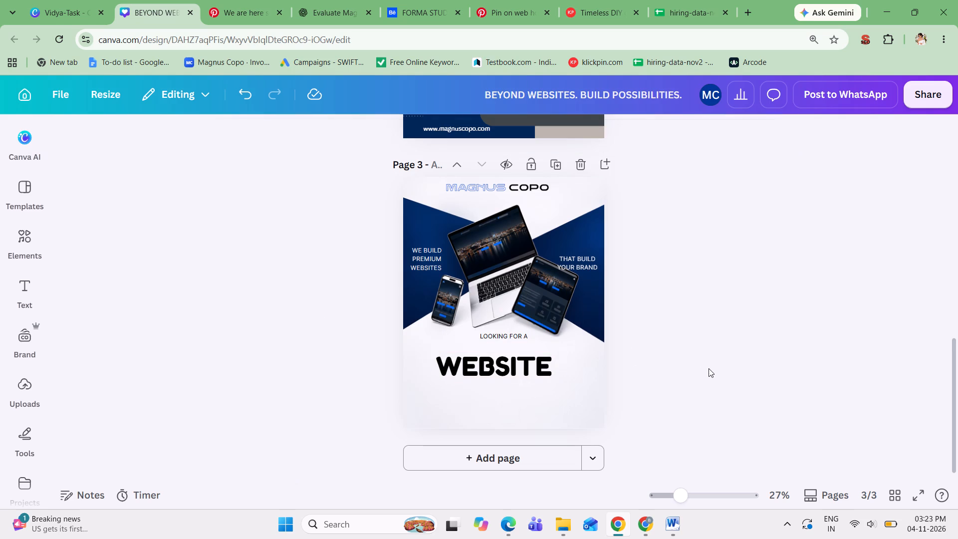
Move the WEBSITE text up so it sits centred directly beneath LOOKING FOR A.
drag(502, 372, 517, 358)
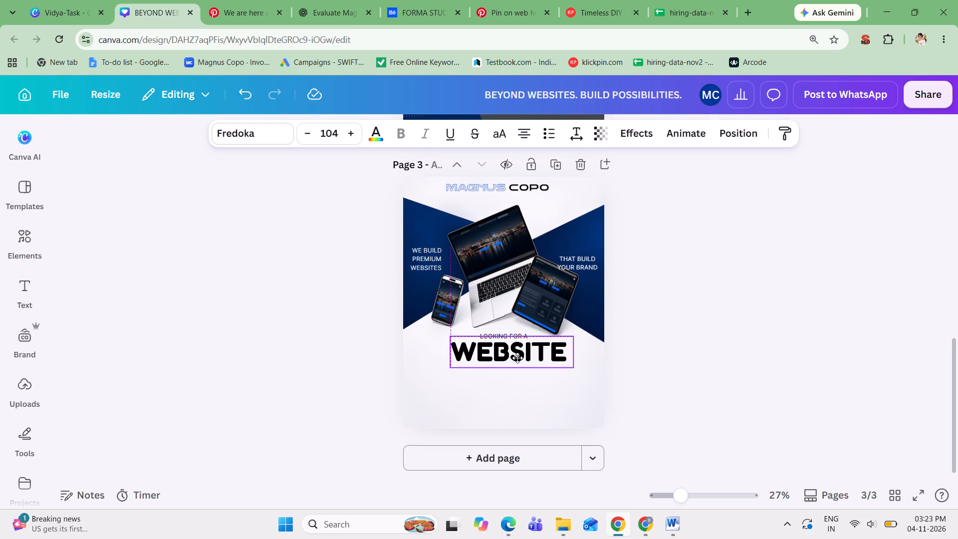
drag(517, 358, 513, 362)
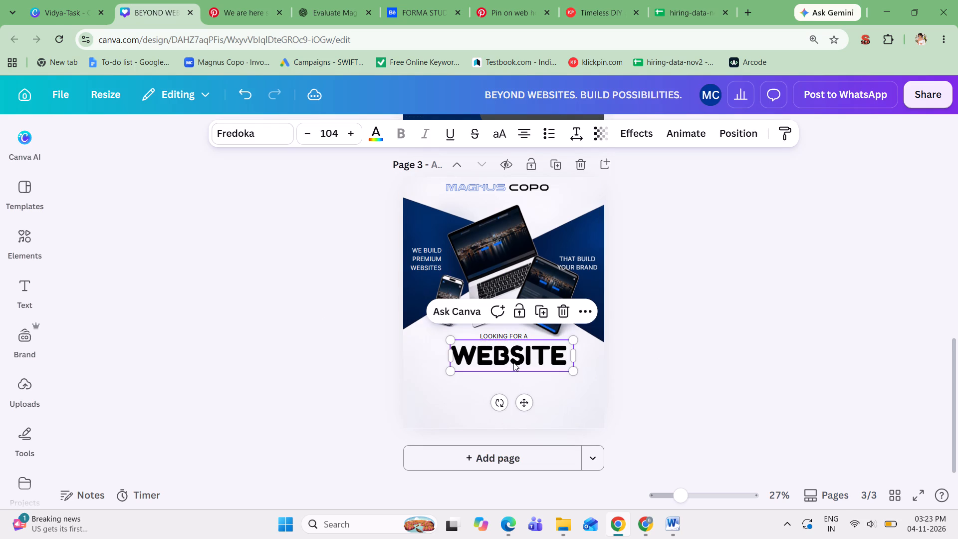
click(687, 349)
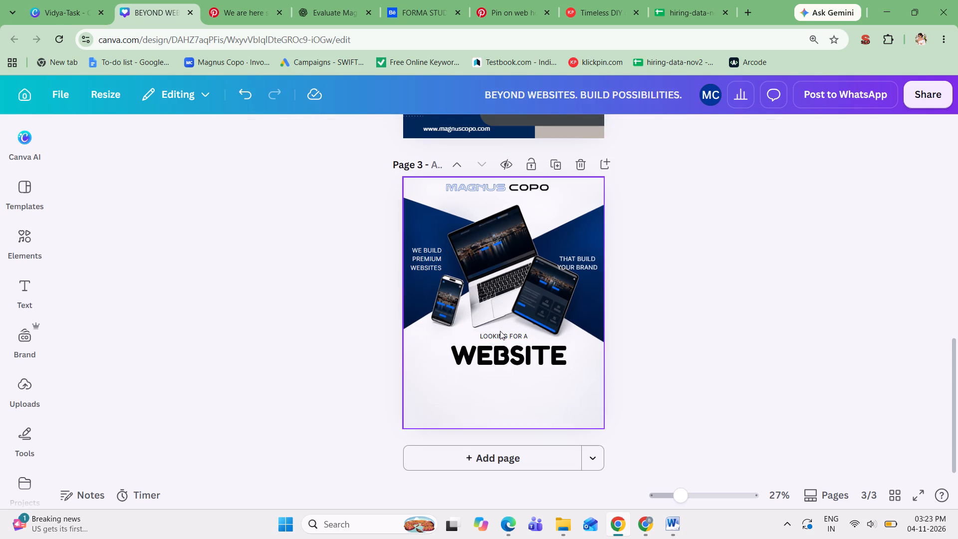
click(501, 337)
click(650, 368)
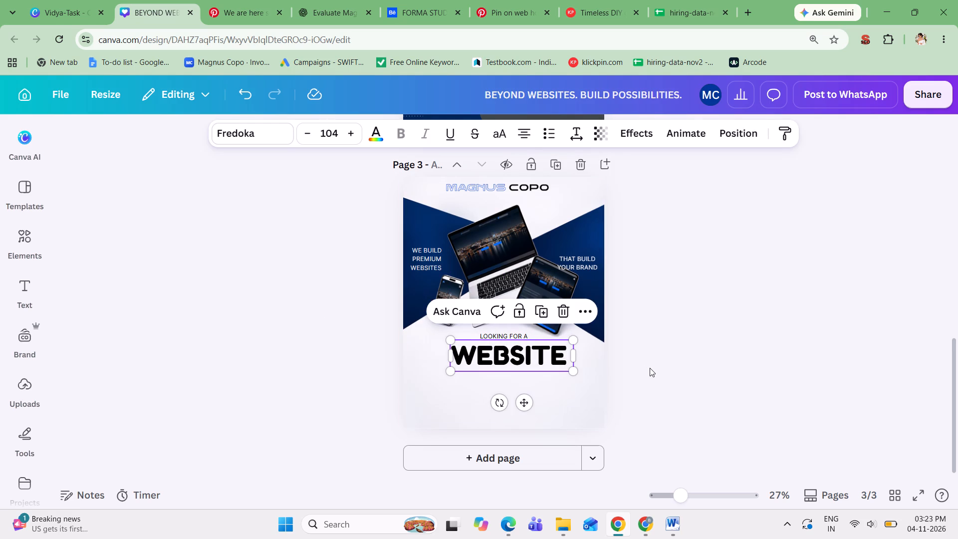
drag(519, 357, 511, 357)
click(731, 365)
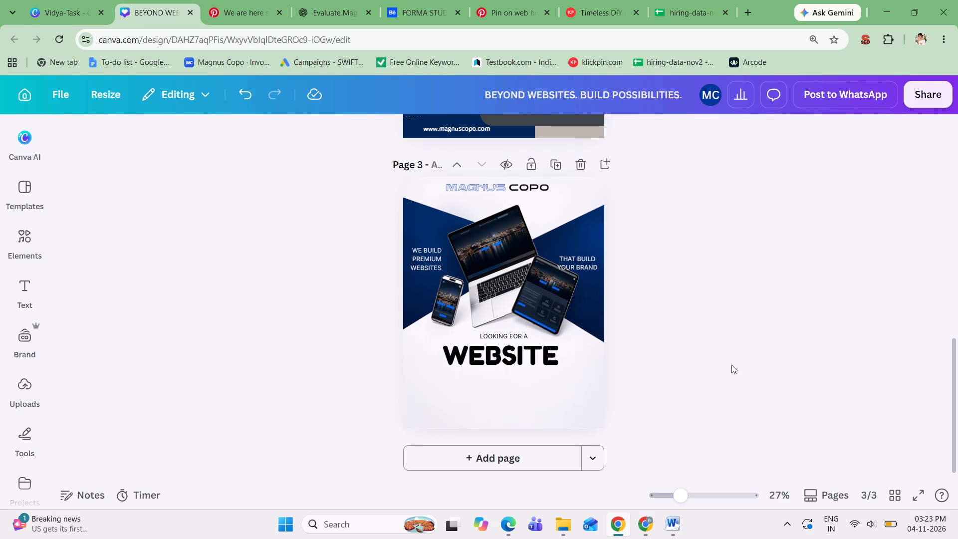
Crop a thin strip off the top of the devices image and move the image up flush with the page's top edge.
click(583, 302)
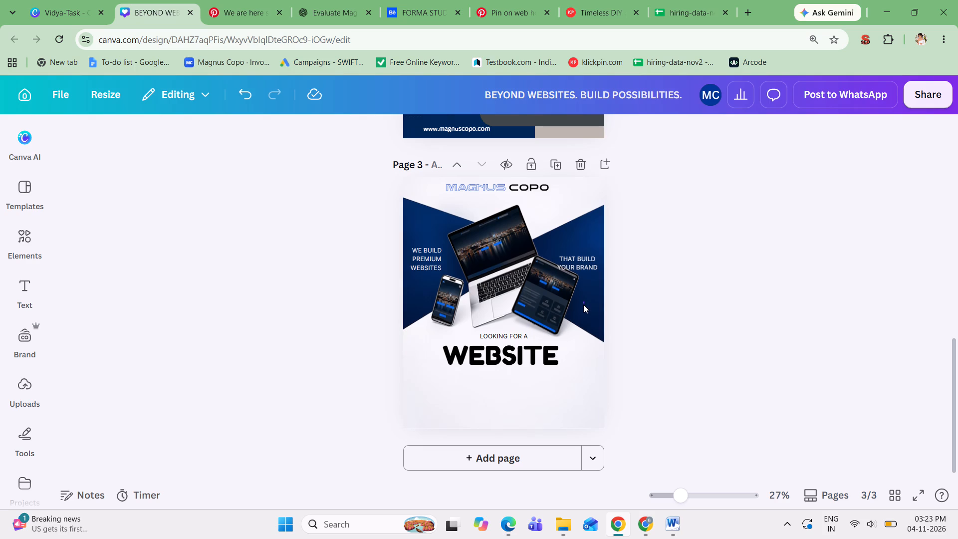
click(583, 304)
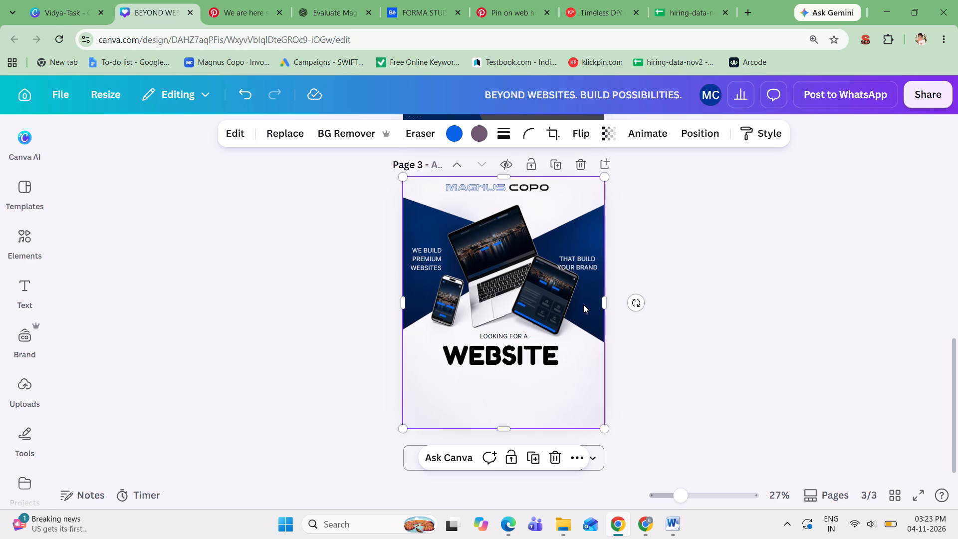
drag(506, 175, 508, 186)
click(667, 233)
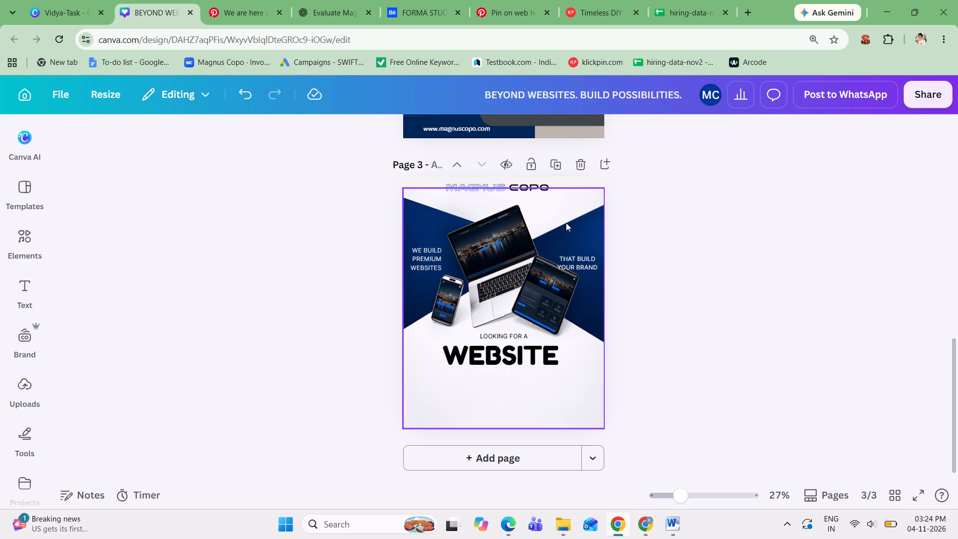
drag(565, 224, 566, 217)
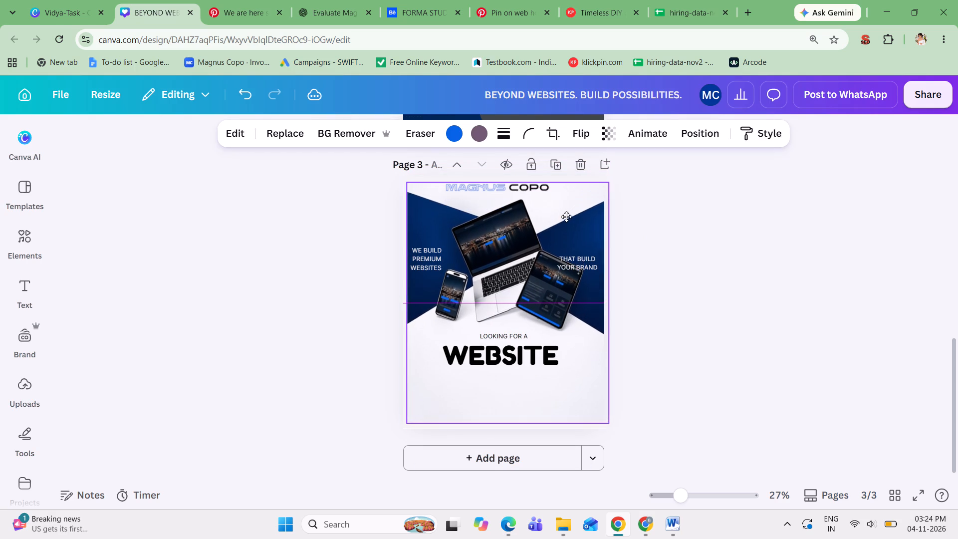
drag(566, 217, 564, 213)
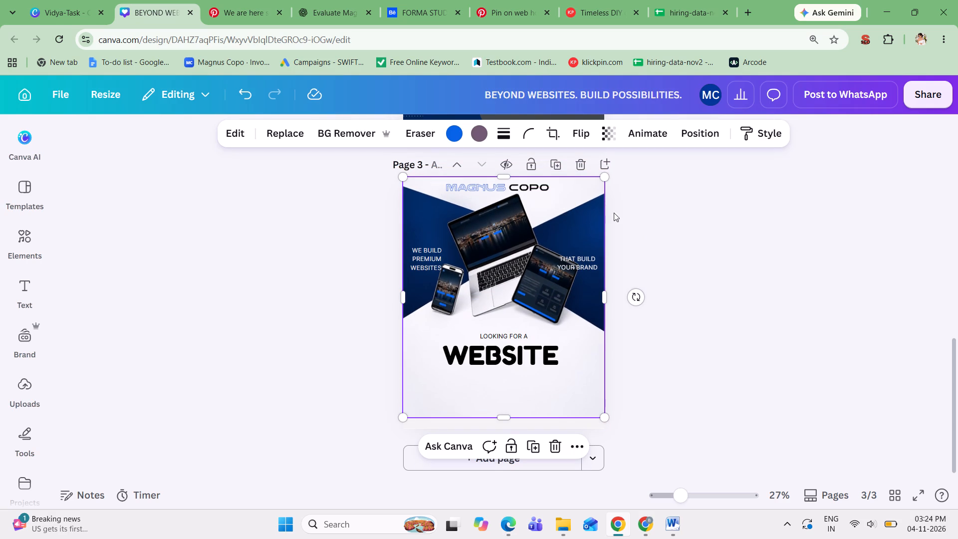
click(686, 246)
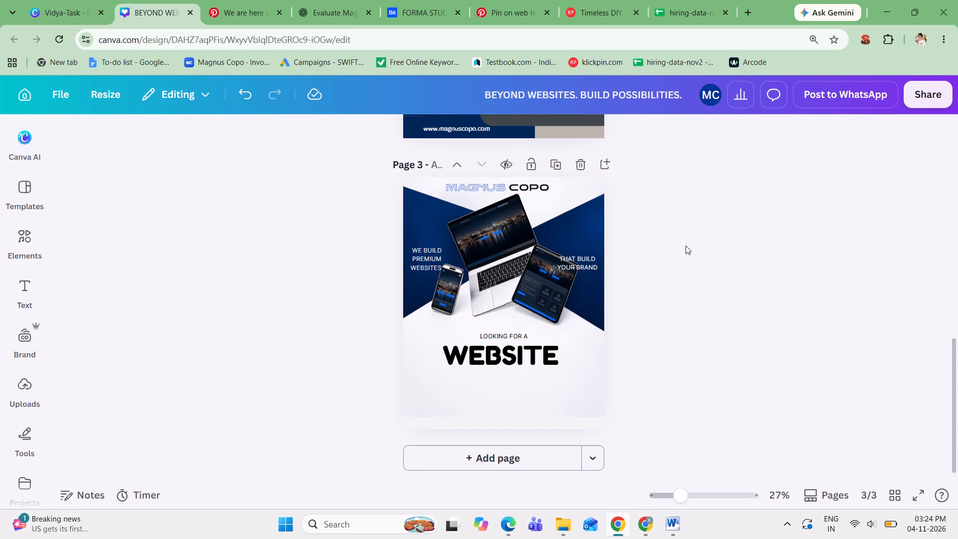
click(525, 425)
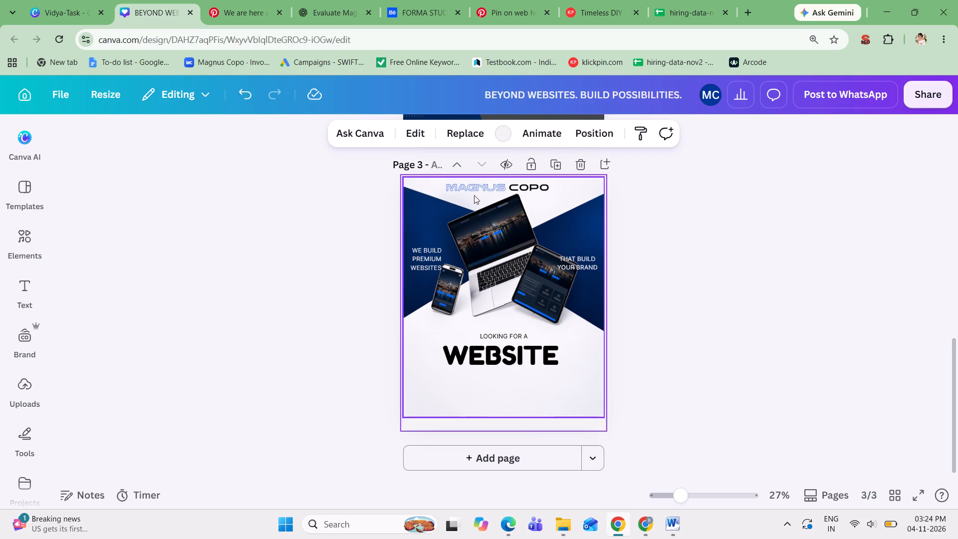
click(502, 126)
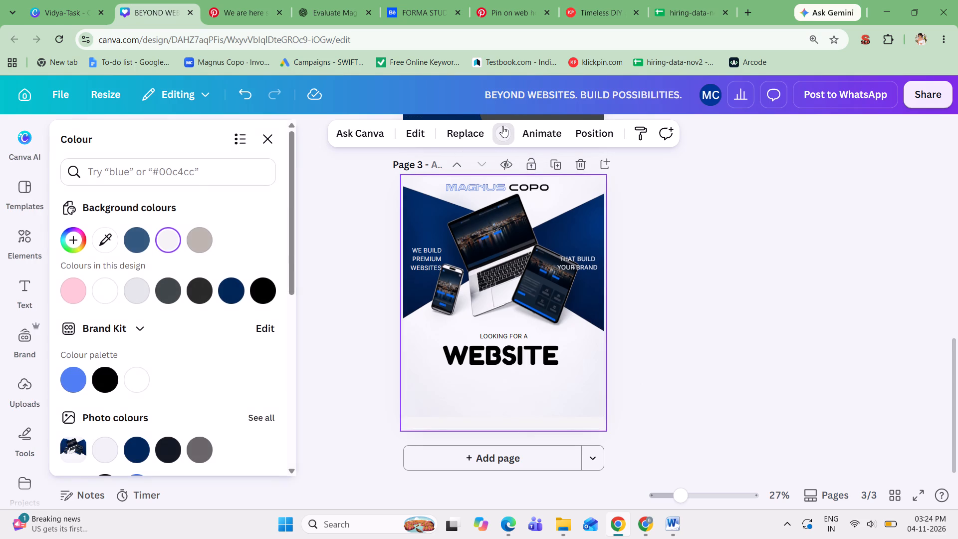
click(141, 284)
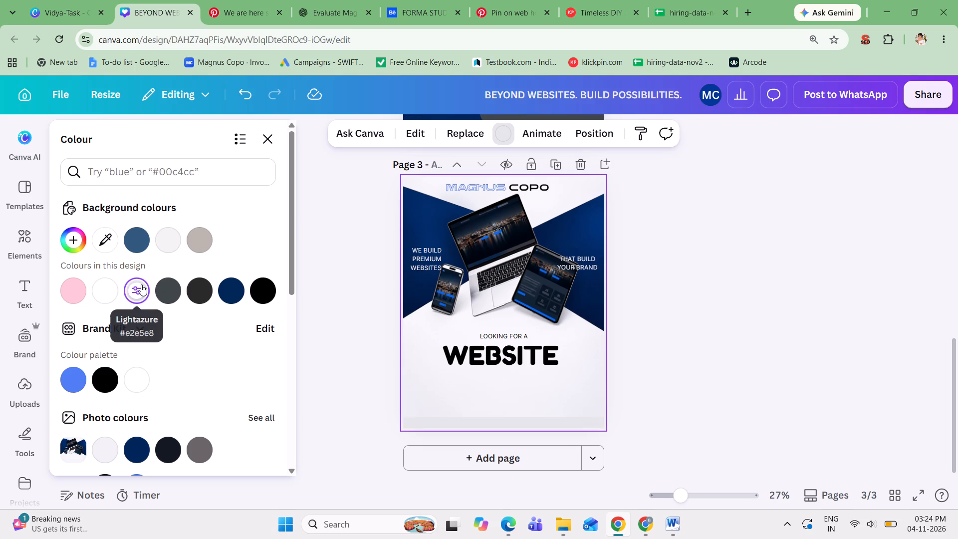
click(67, 236)
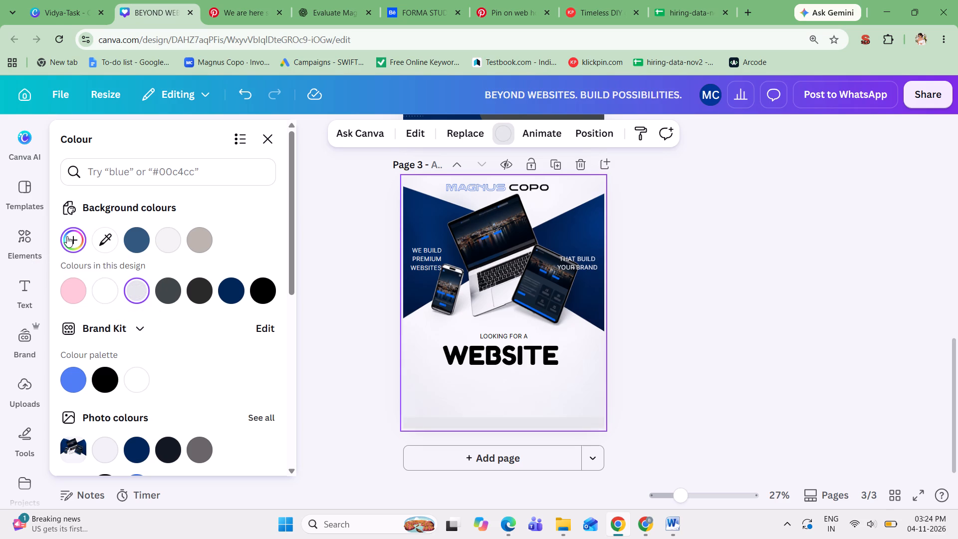
click(79, 308)
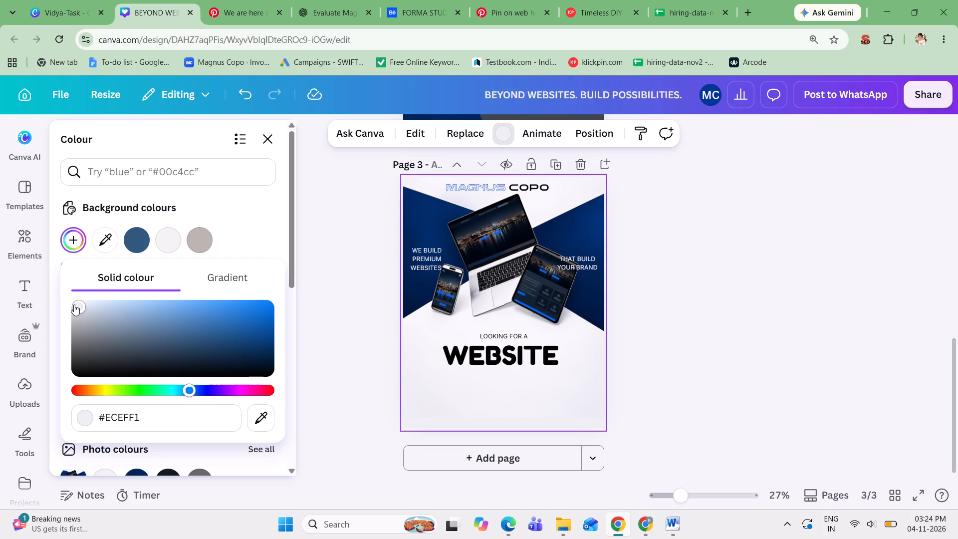
click(692, 300)
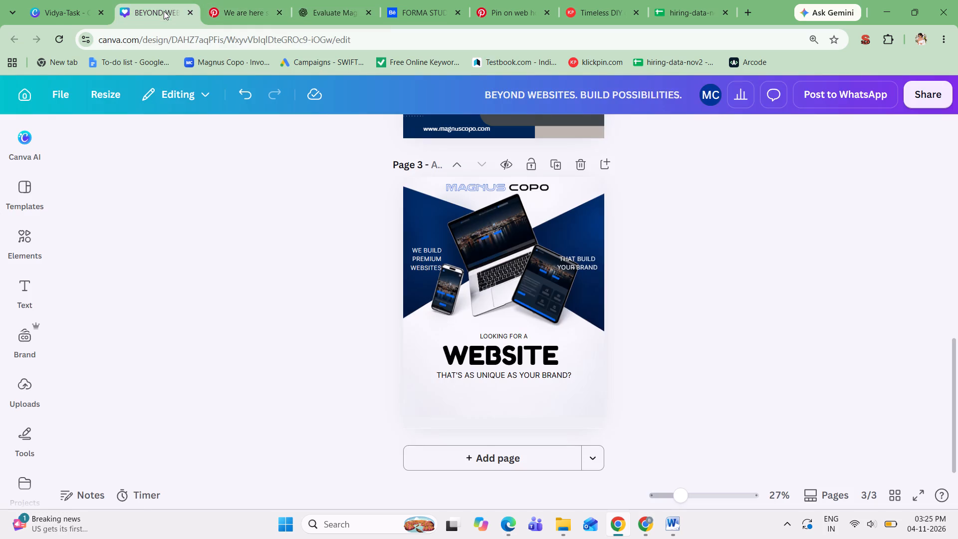
click(522, 407)
key(ctrl+v)
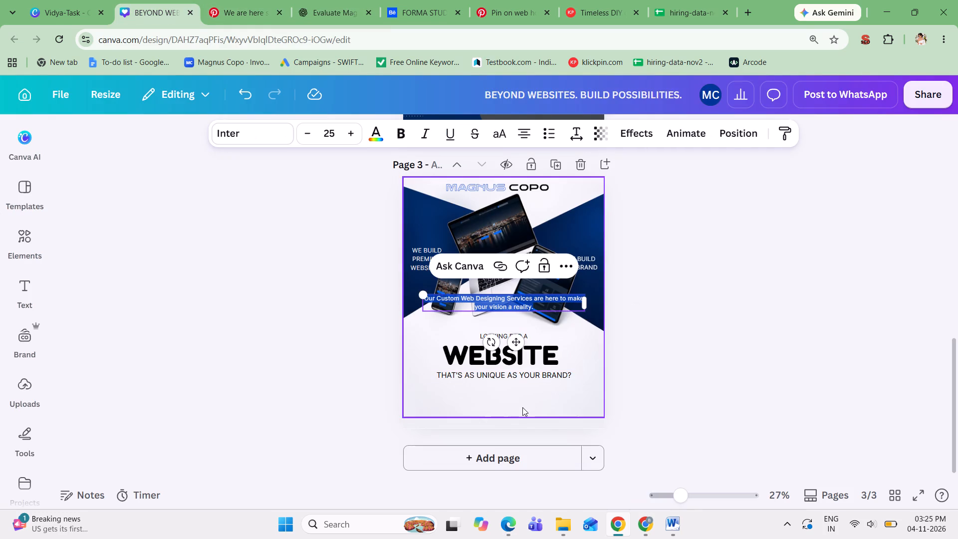
click(737, 322)
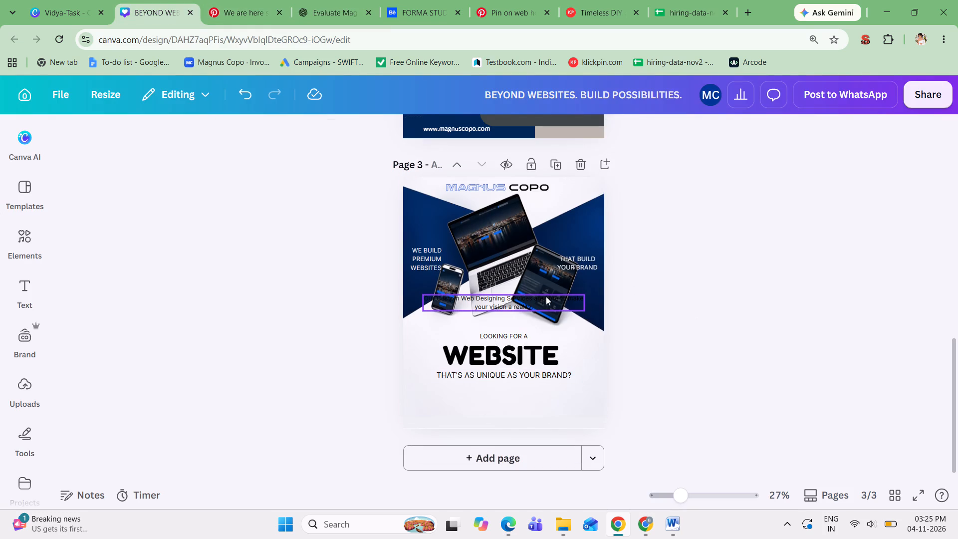
Move the Our Custom Web Designing Services sentence directly below the THAT'S AS UNIQUE AS YOUR BRAND? line.
drag(538, 298, 540, 389)
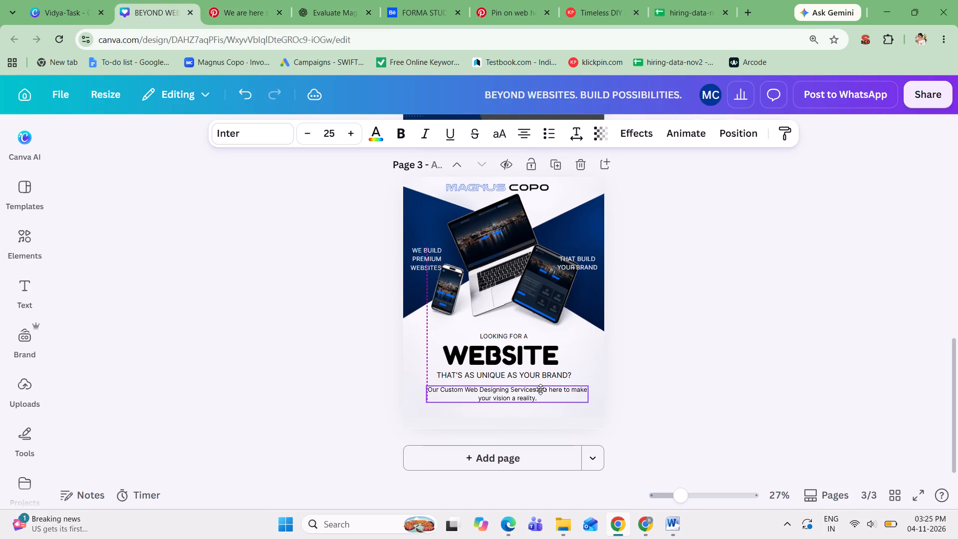
drag(540, 389, 541, 384)
click(705, 374)
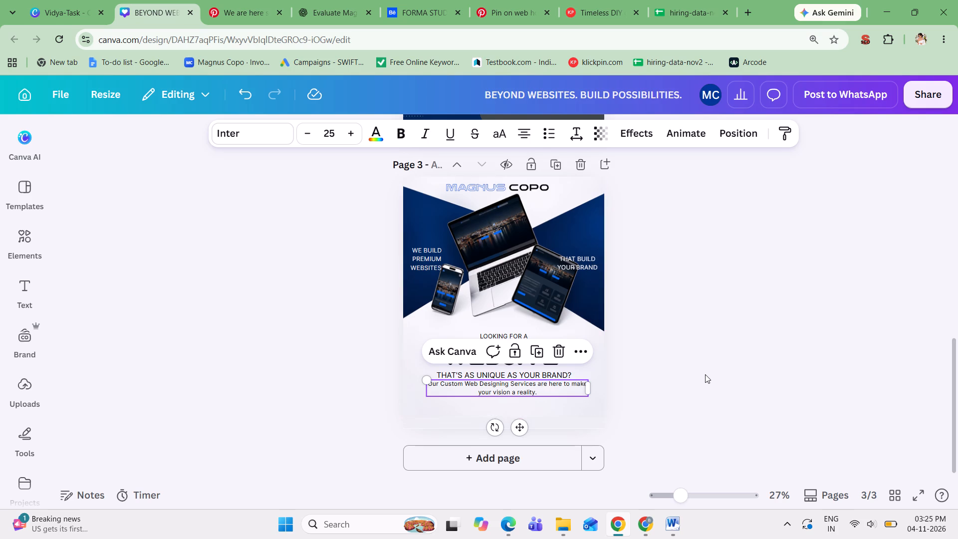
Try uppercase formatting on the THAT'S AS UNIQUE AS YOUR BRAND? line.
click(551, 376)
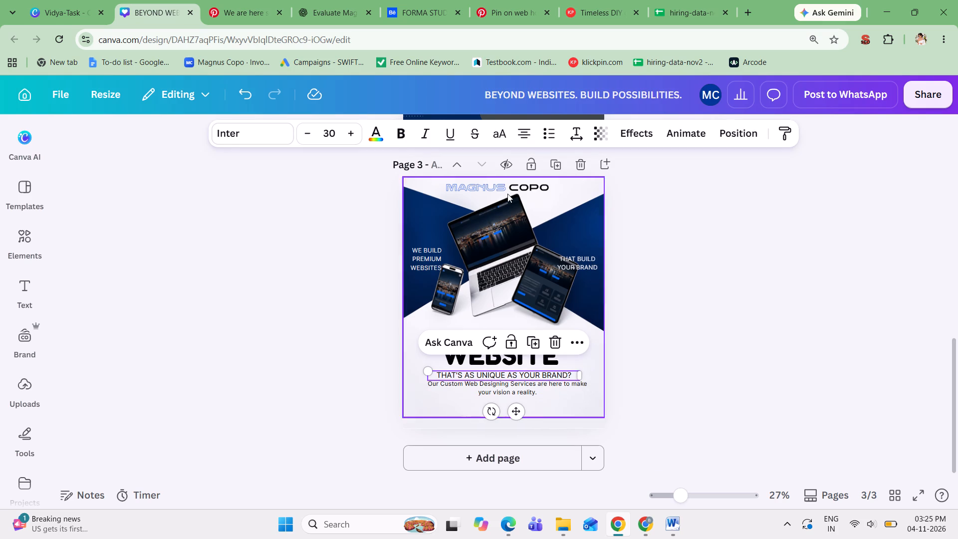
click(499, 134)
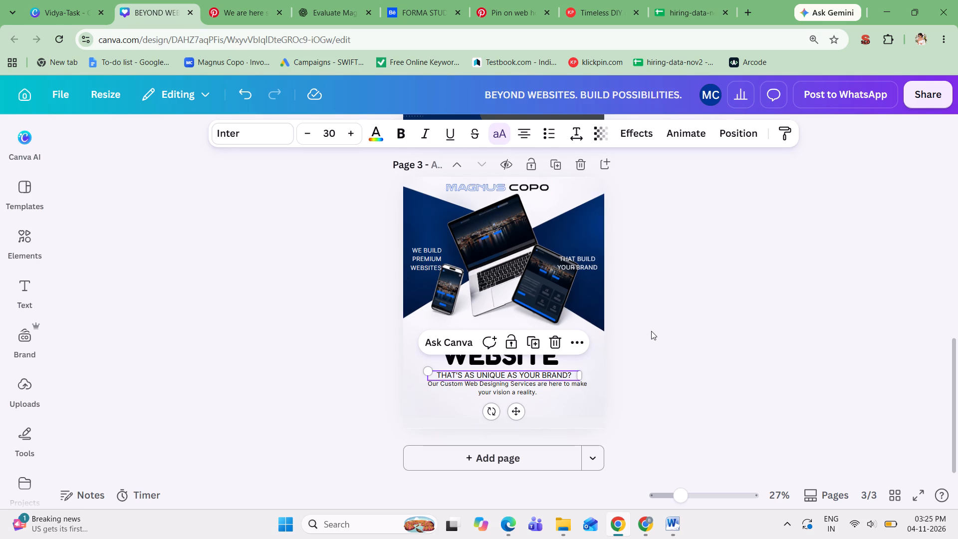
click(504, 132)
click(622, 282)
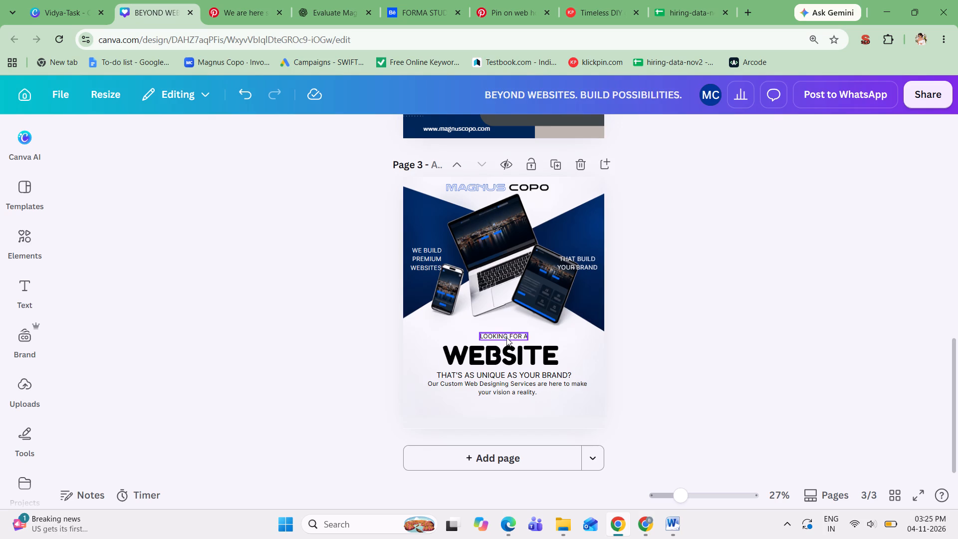
Apply uppercase formatting to the LOOKING FOR A line above WEBSITE.
click(507, 336)
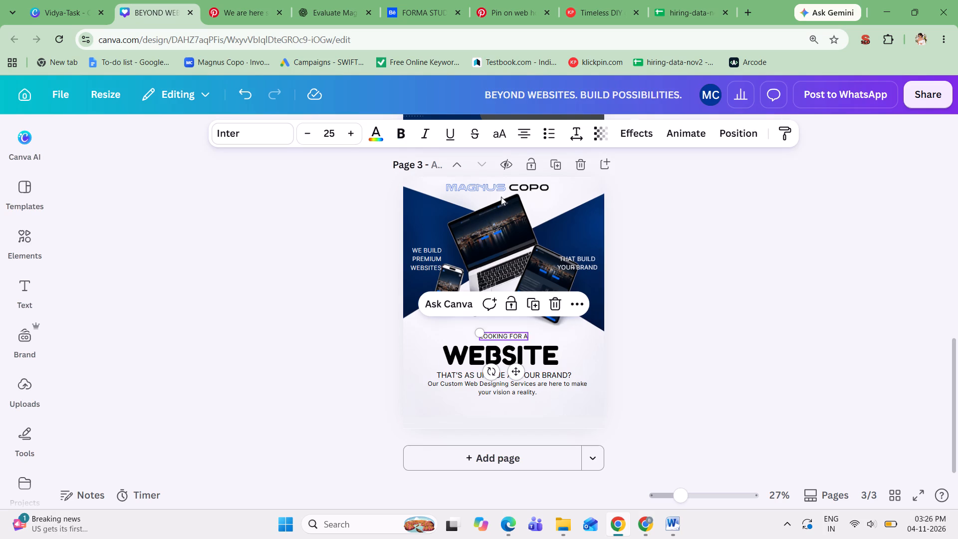
click(505, 134)
click(635, 295)
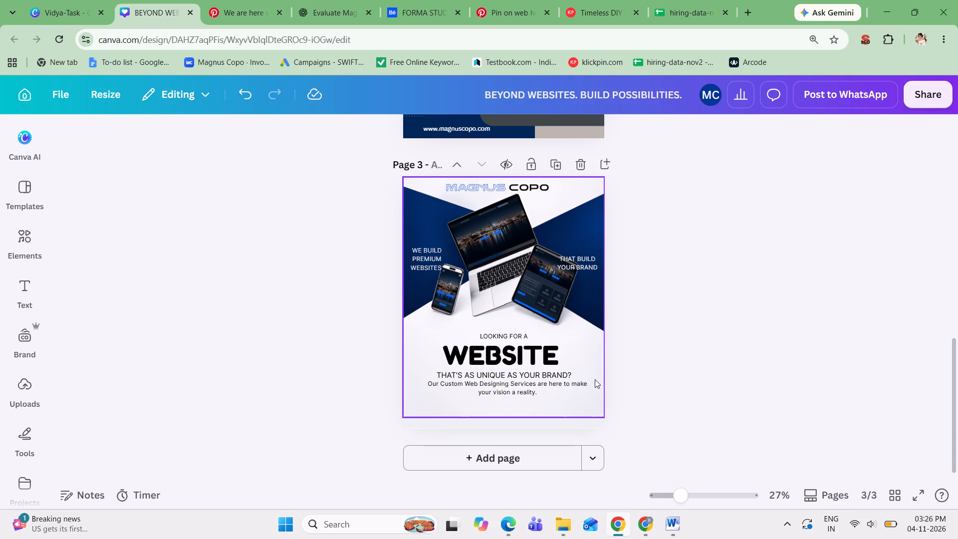
Shift the Our Custom Web Designing Services sentence slightly down and set its text size to 26.
drag(521, 391, 521, 395)
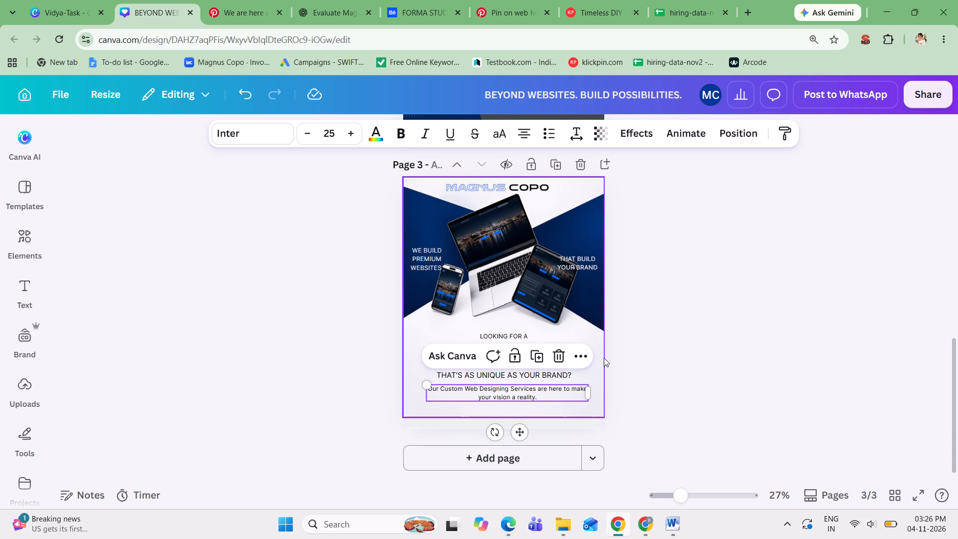
click(349, 134)
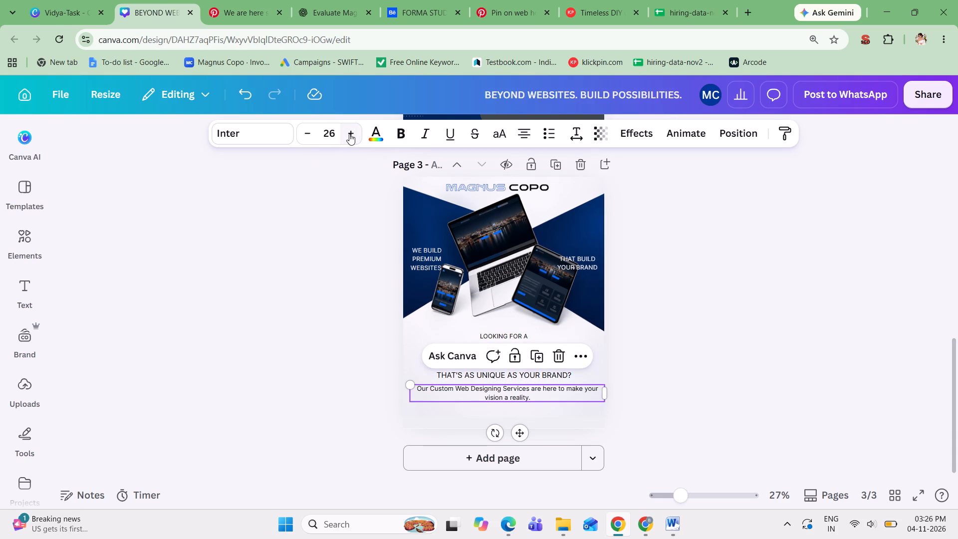
click(695, 312)
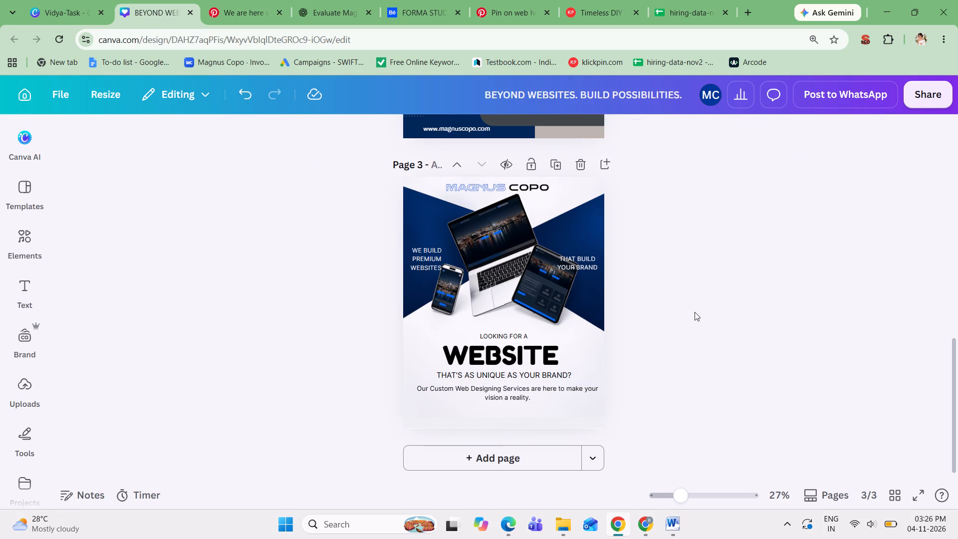
Centre the Our Custom Web Designing Services sentence horizontally on page 3.
click(530, 390)
click(541, 396)
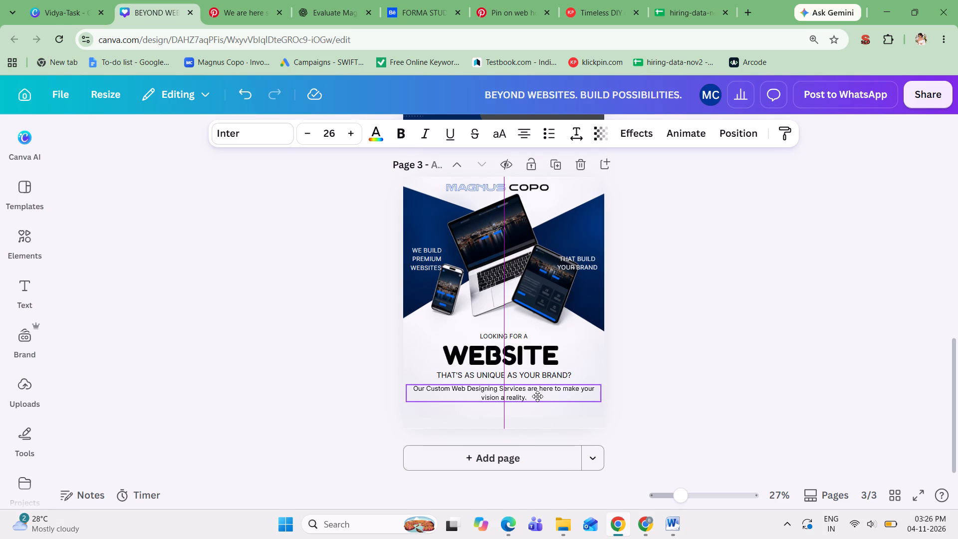
click(648, 379)
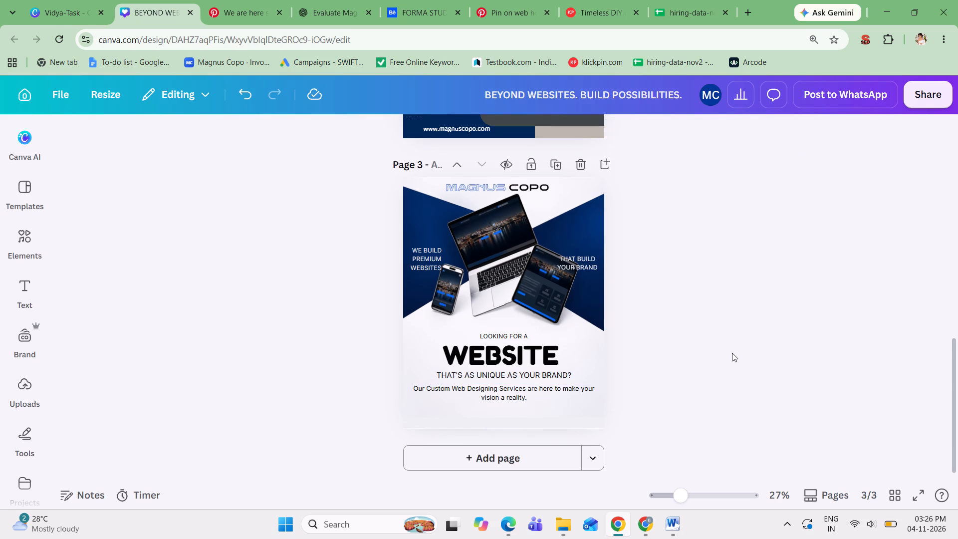
scroll(732, 353, up, 2)
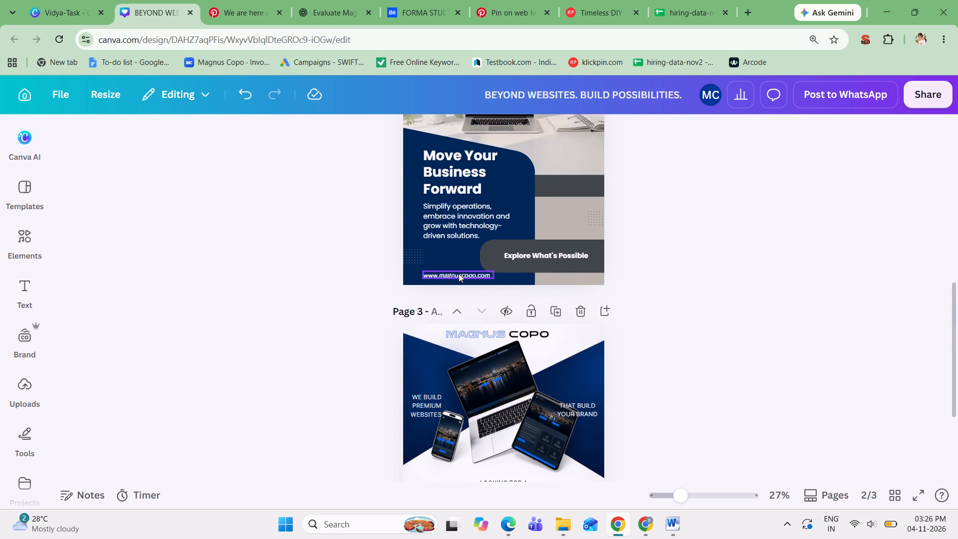
click(459, 273)
key(ctrl+c)
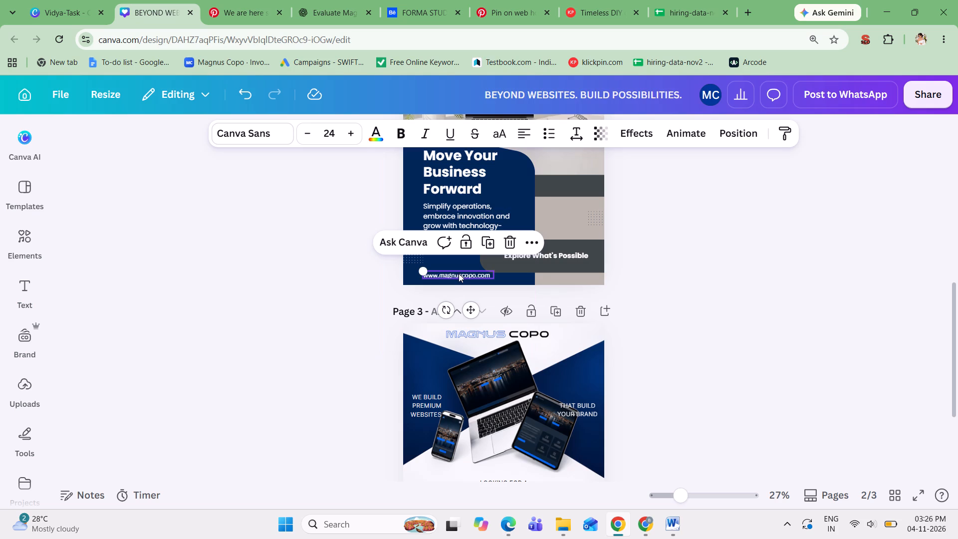
scroll(454, 264, down, 4)
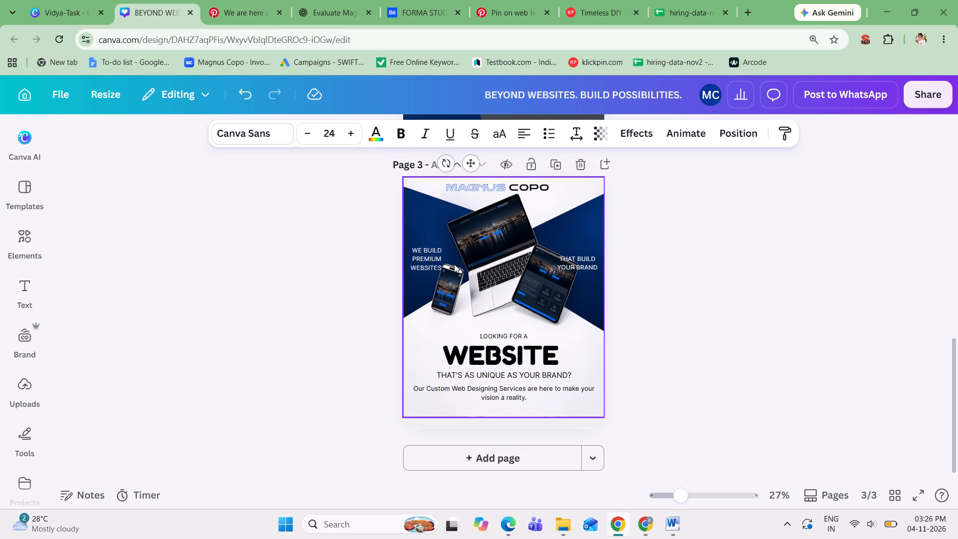
click(442, 415)
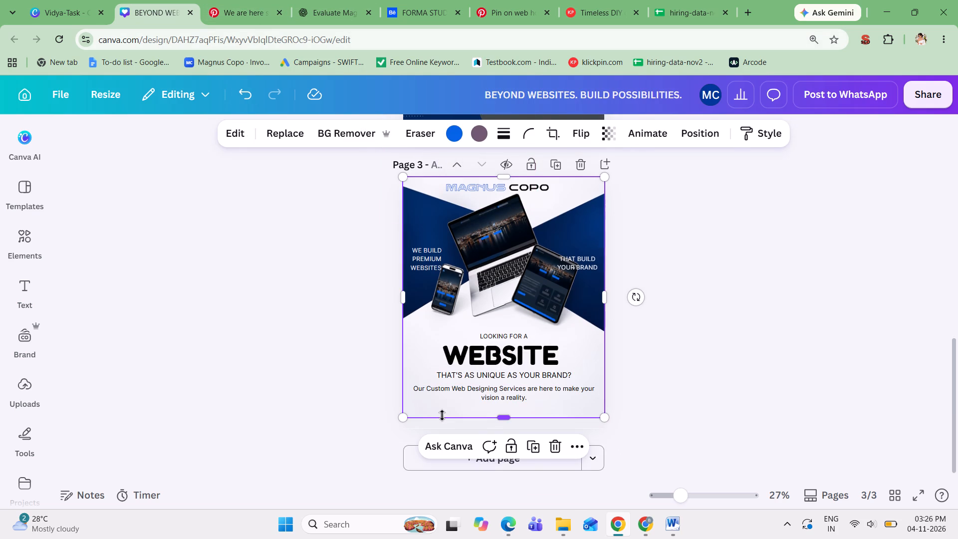
key(ctrl+v)
click(370, 130)
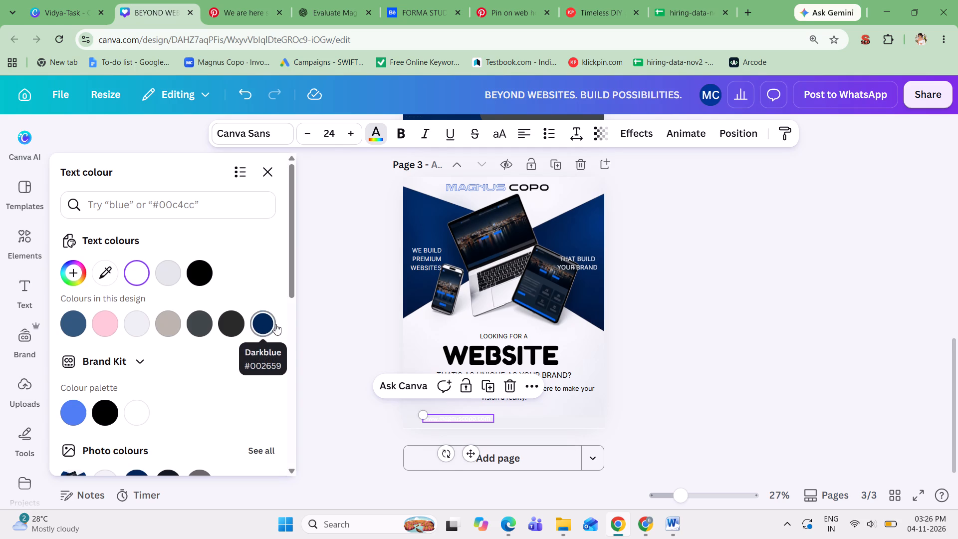
click(266, 323)
click(647, 409)
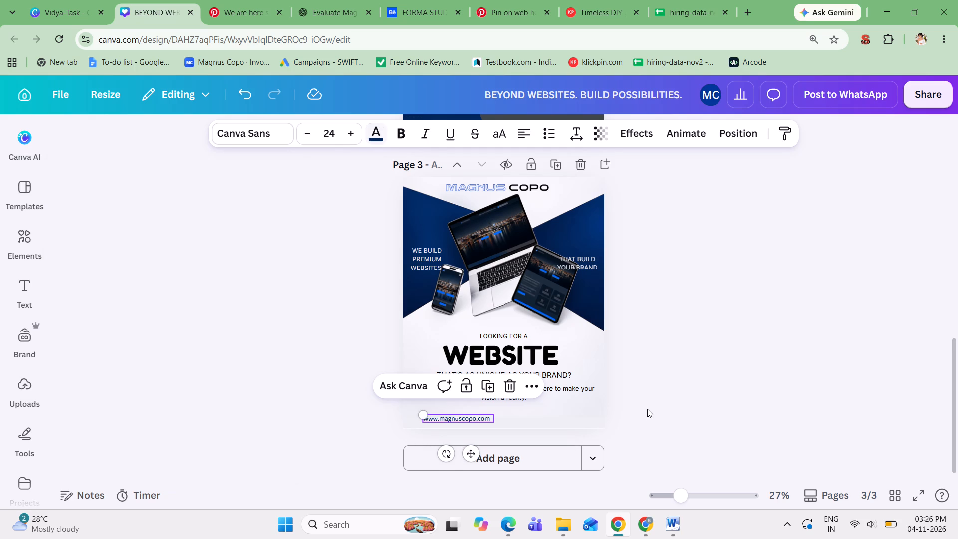
click(647, 409)
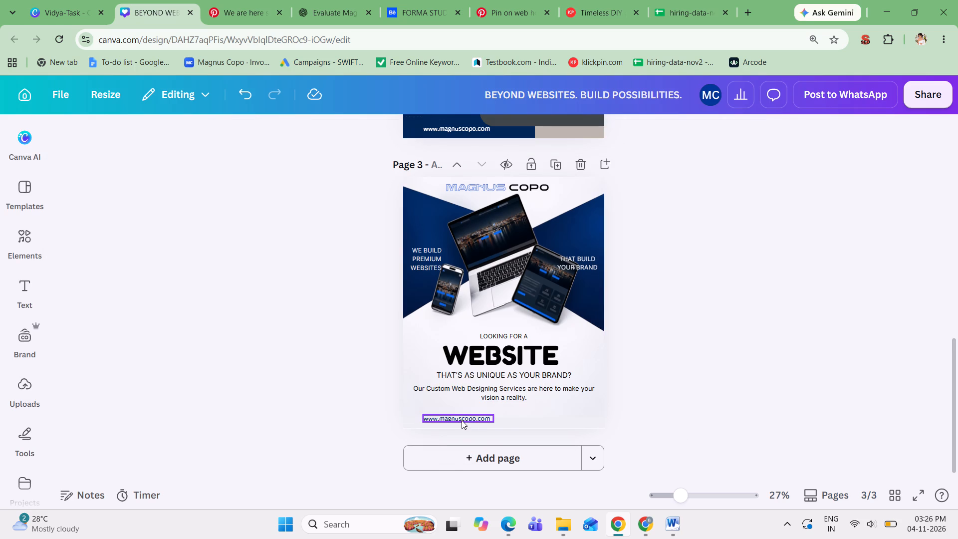
drag(462, 420, 508, 419)
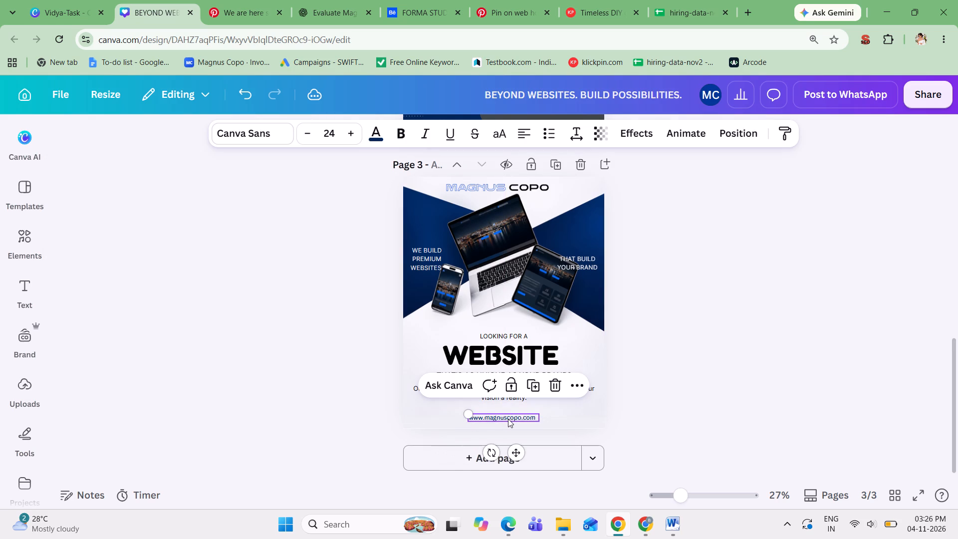
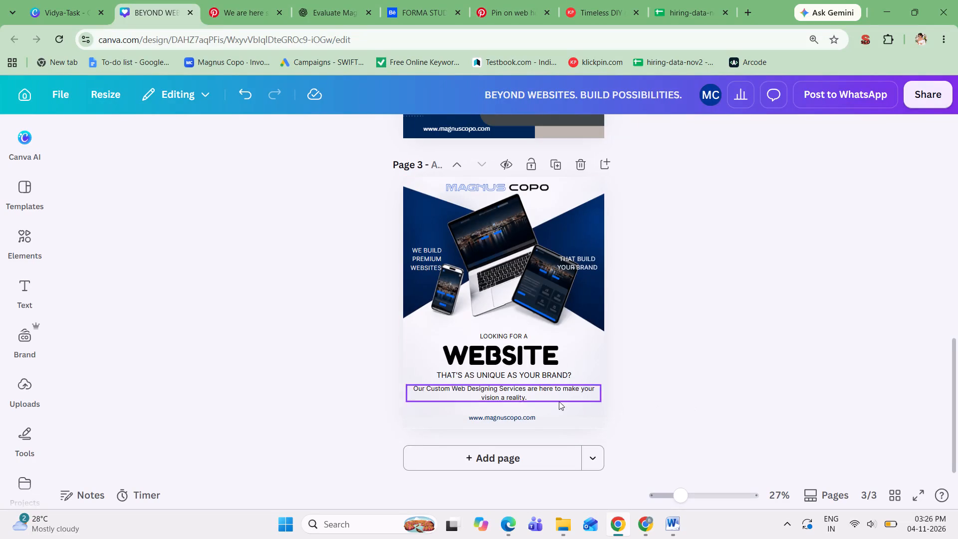
Recolour the WEBSITE heading on page 3 to the dark blue design colour #002659.
click(546, 355)
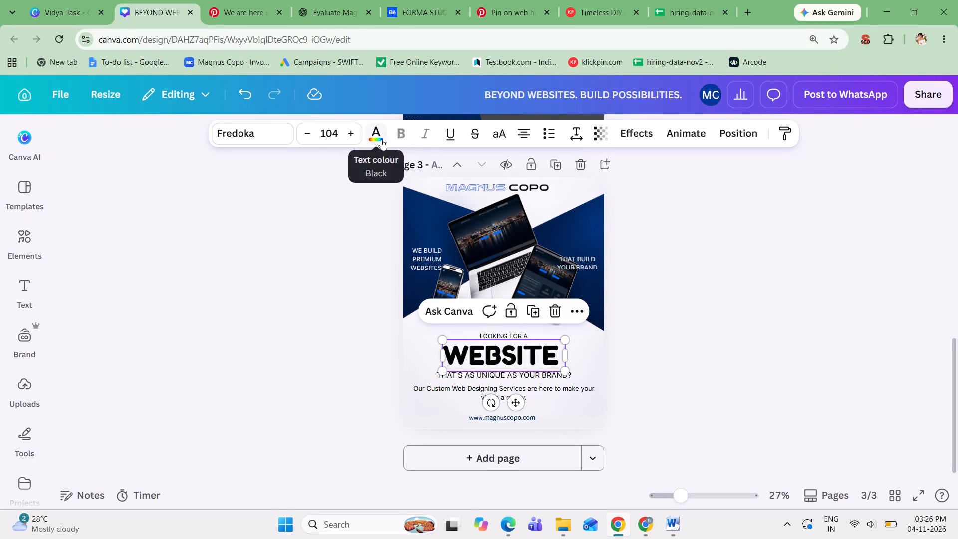
click(378, 138)
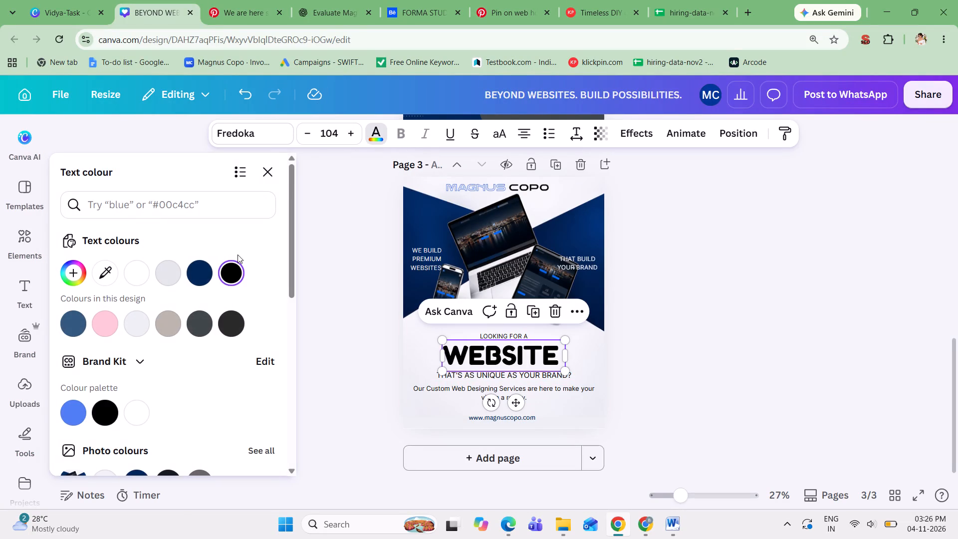
click(202, 270)
click(683, 329)
click(683, 329)
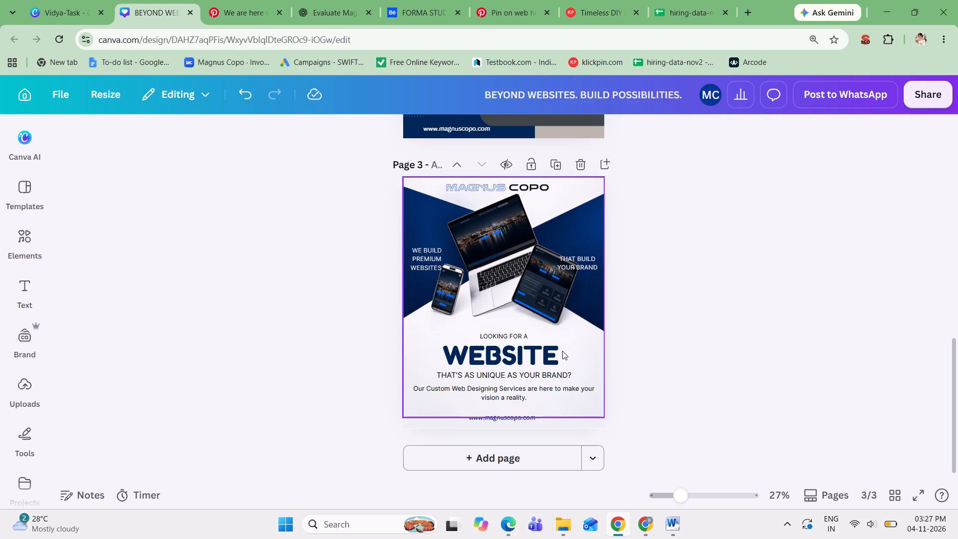
Make the Our Custom Web Designing Services sentence on page 3 bold.
click(516, 393)
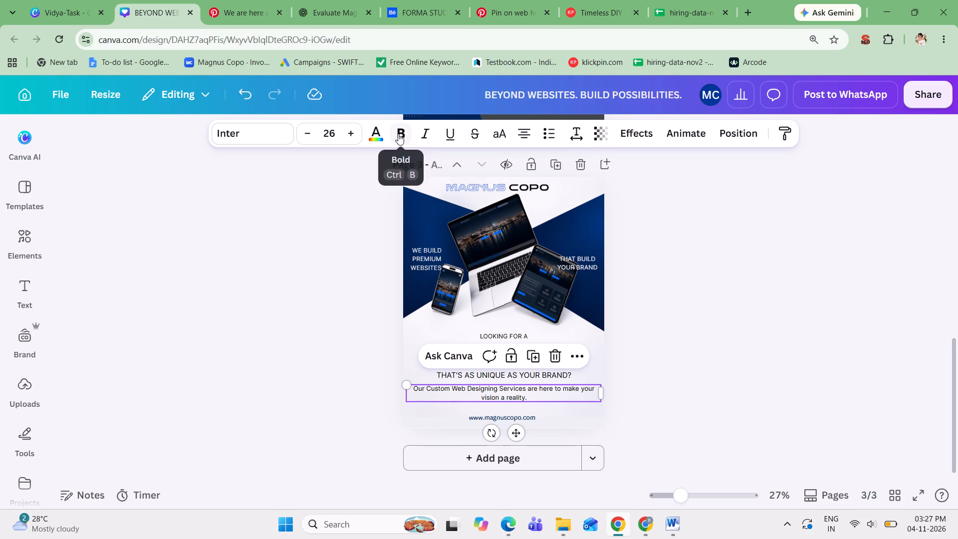
click(398, 134)
click(703, 371)
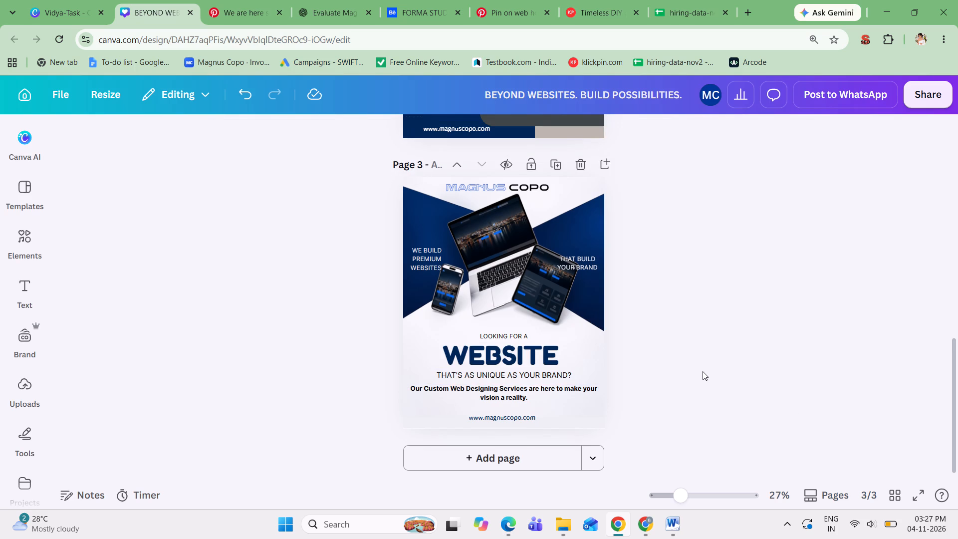
scroll(703, 371, down, 2)
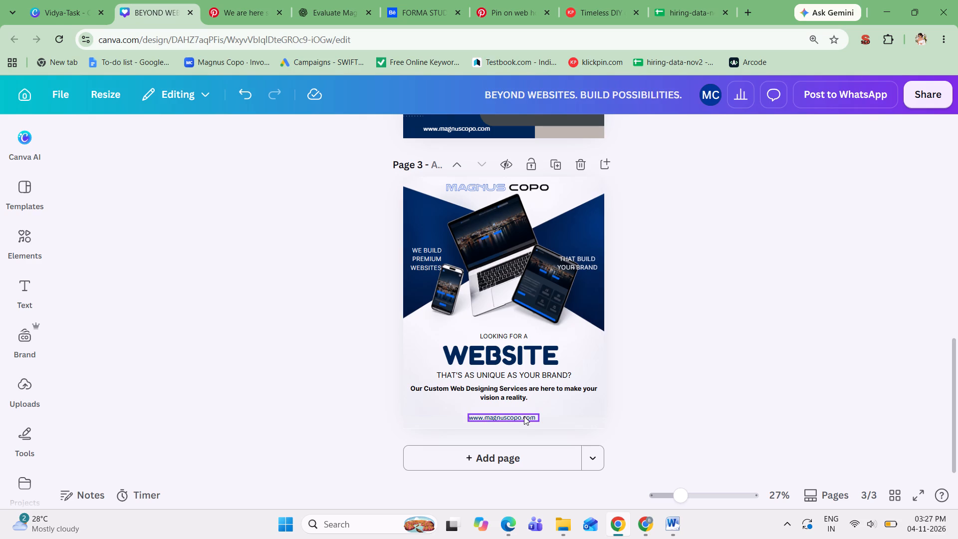
drag(524, 416, 524, 395)
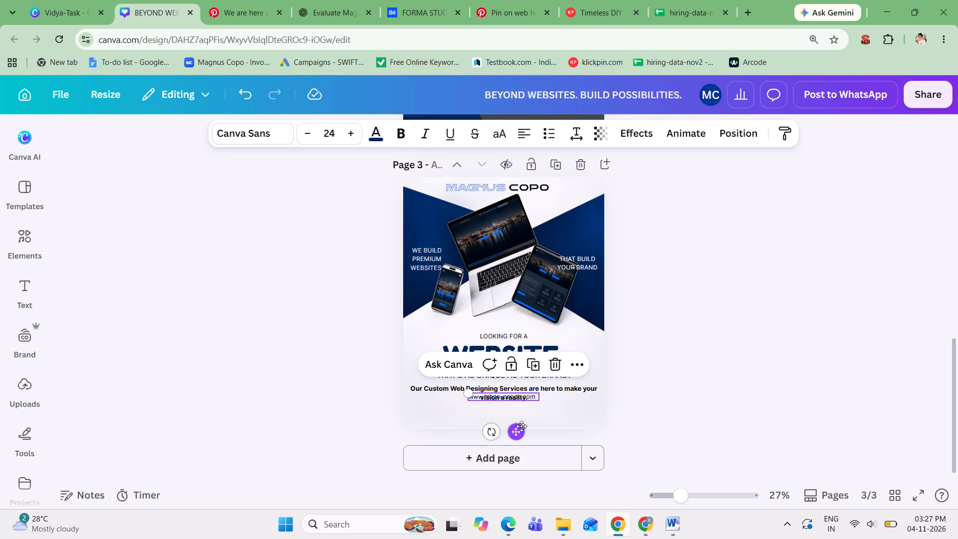
click(540, 422)
key(Delete)
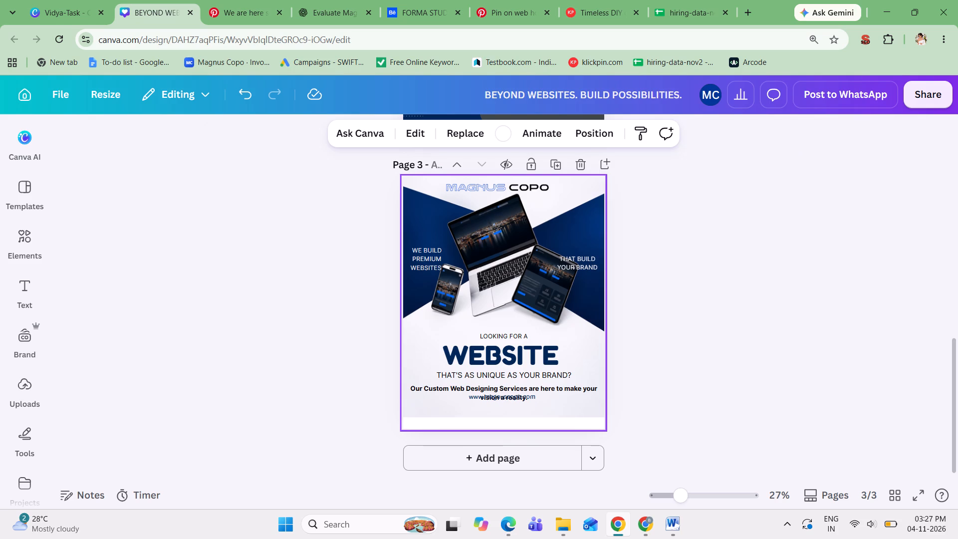
Add a rectangle and resize it into a bar about 1,080 wide and 66 high covering page 3's white bottom strip.
key(r)
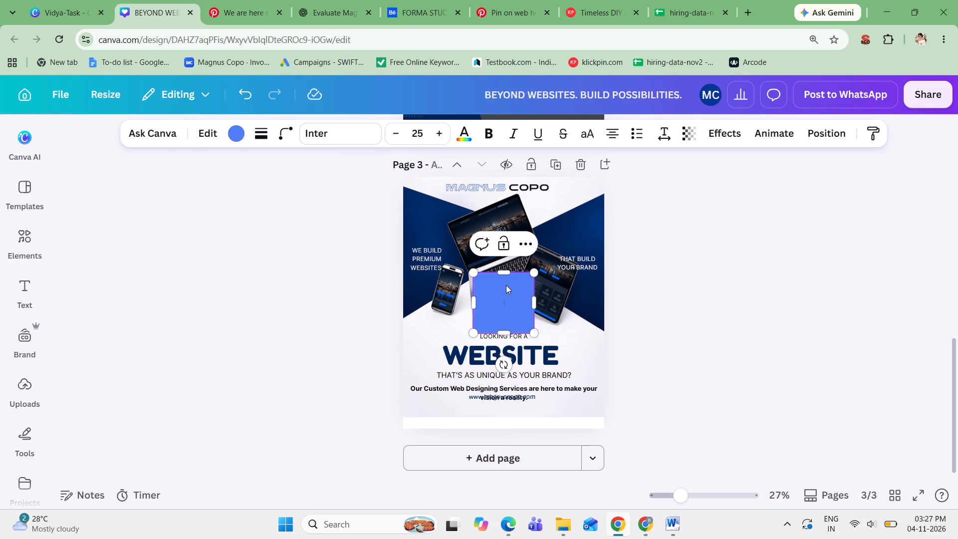
drag(501, 272, 502, 312)
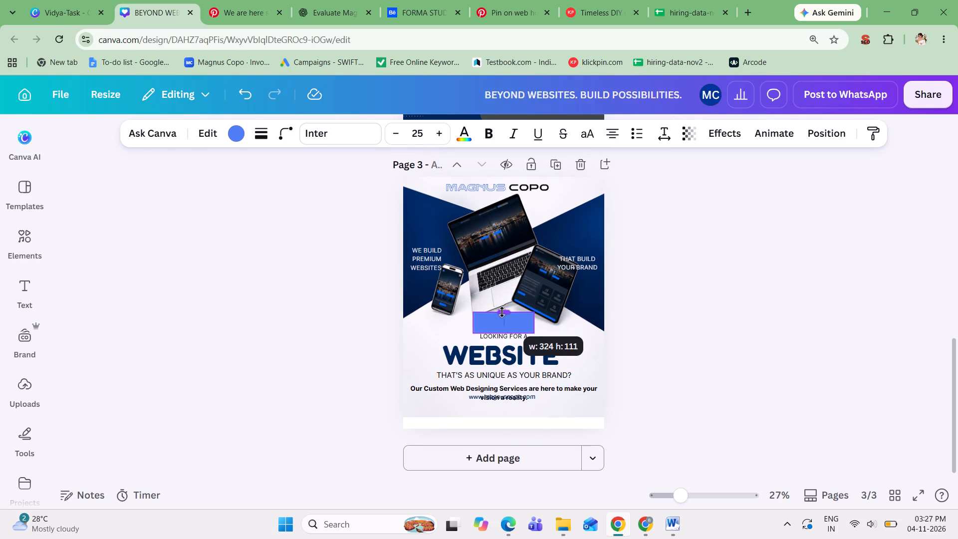
click(657, 331)
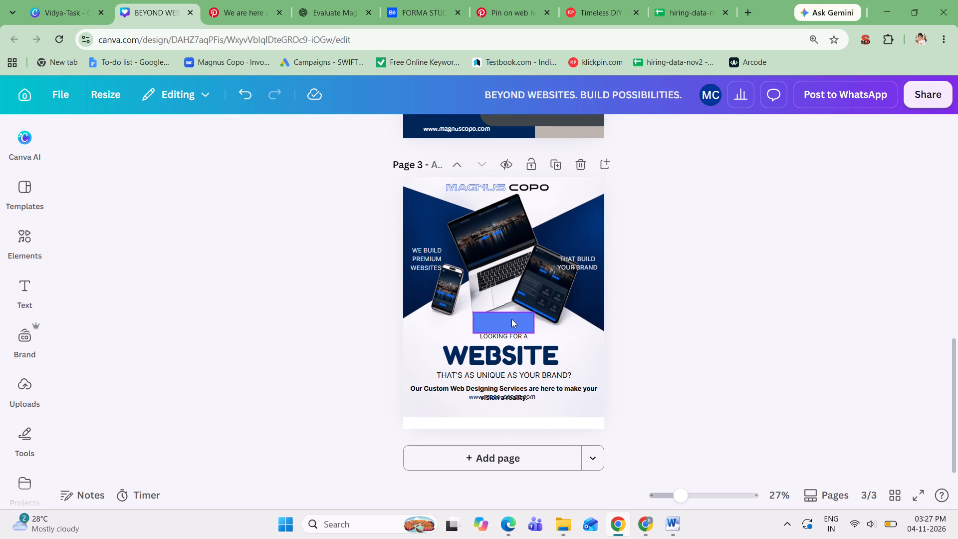
drag(511, 319, 501, 414)
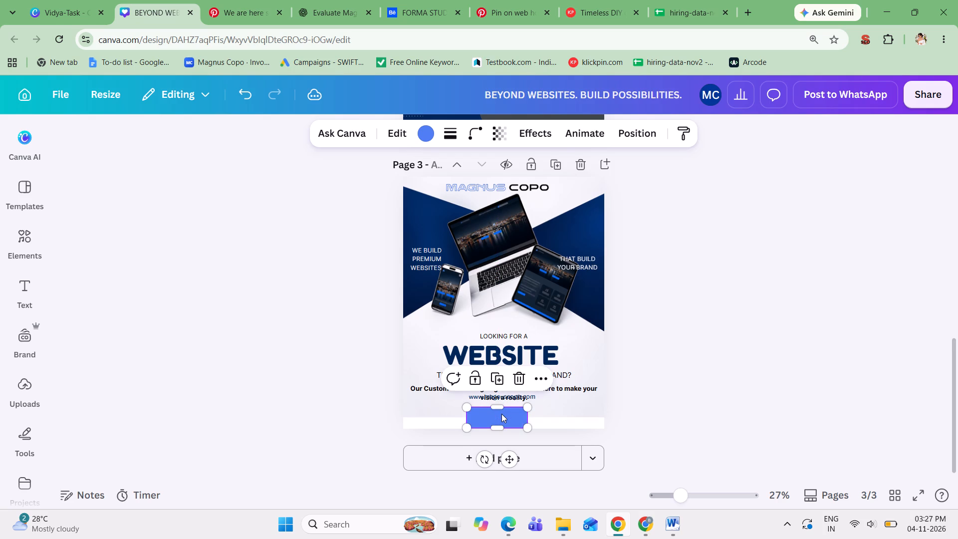
drag(499, 407, 497, 418)
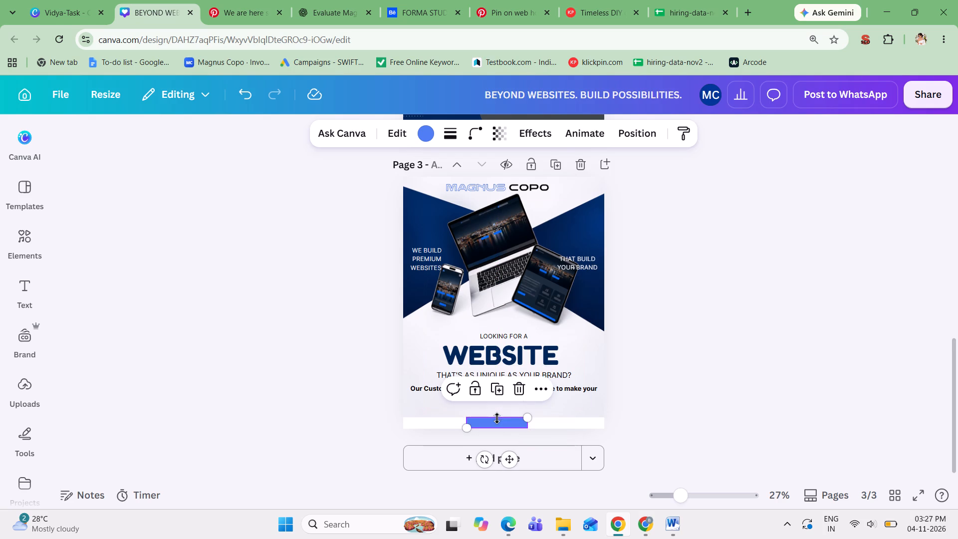
drag(528, 420, 580, 419)
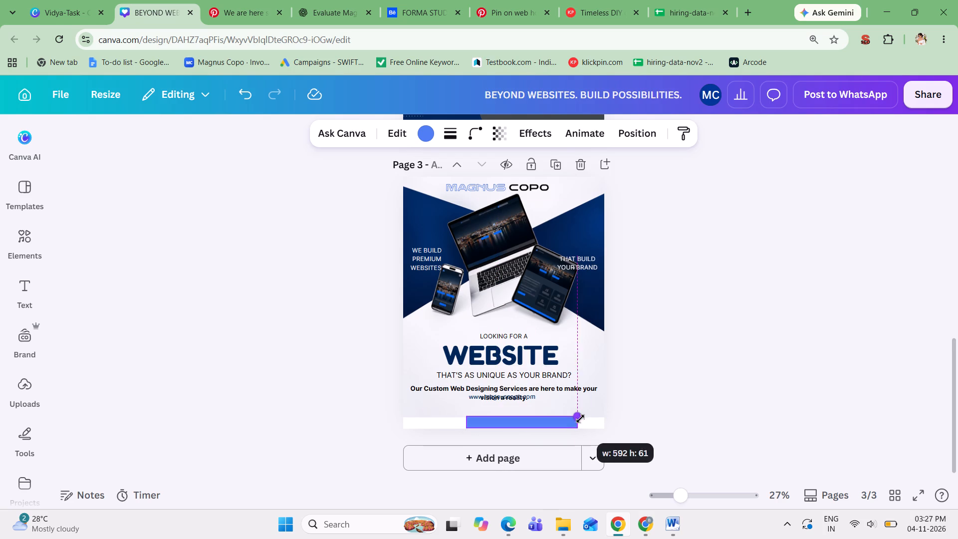
drag(580, 419, 605, 420)
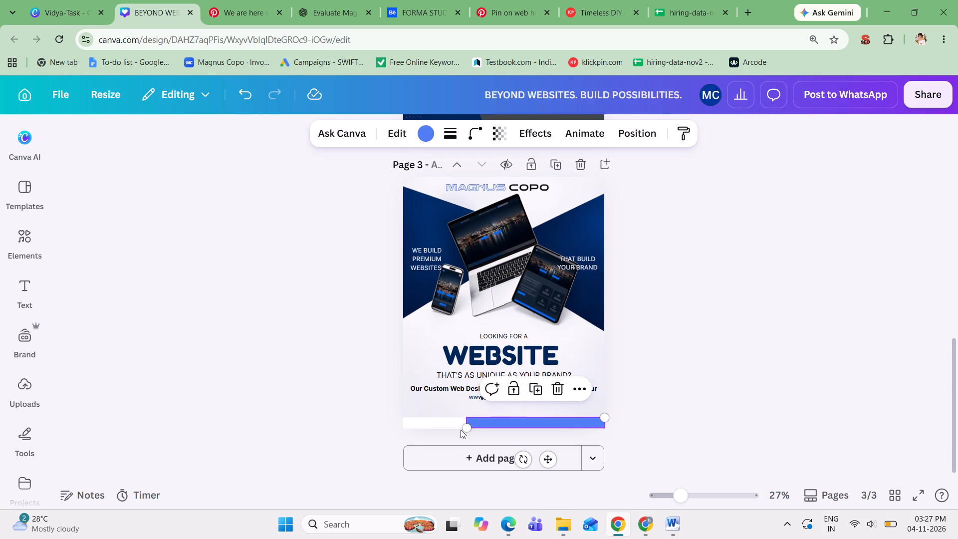
drag(470, 429, 406, 429)
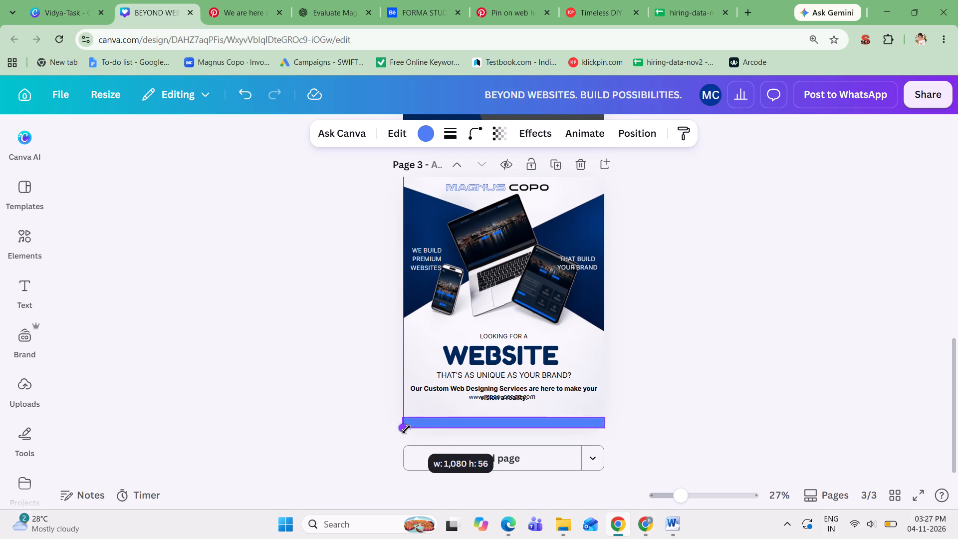
drag(406, 429, 405, 431)
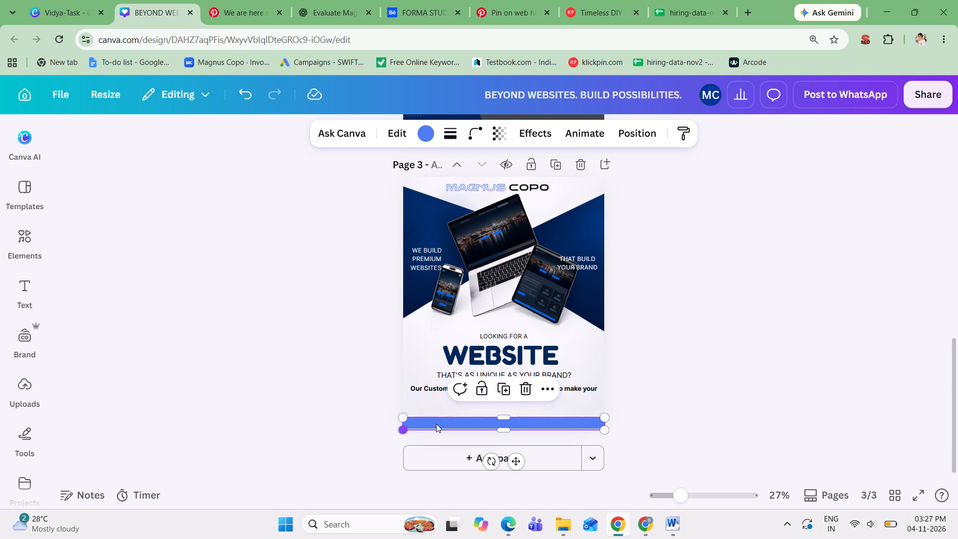
click(682, 425)
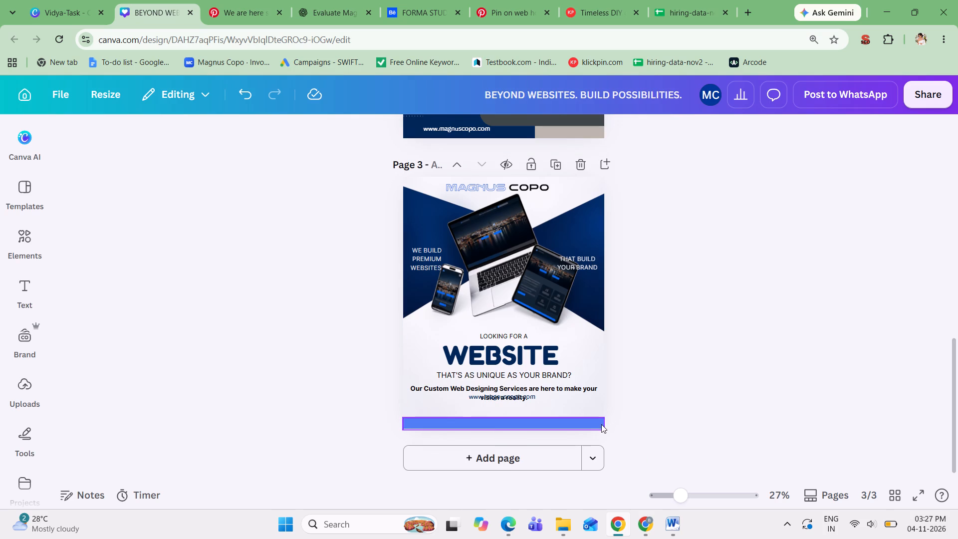
Extend the bottom bar slightly beyond both side edges of page 3, to about 1,128 wide.
click(600, 425)
drag(609, 416, 616, 415)
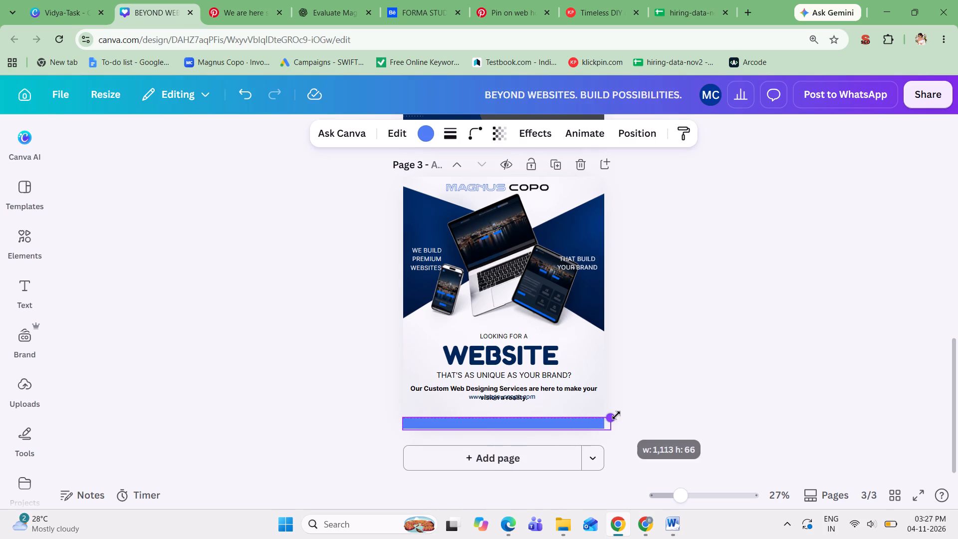
drag(616, 415, 614, 415)
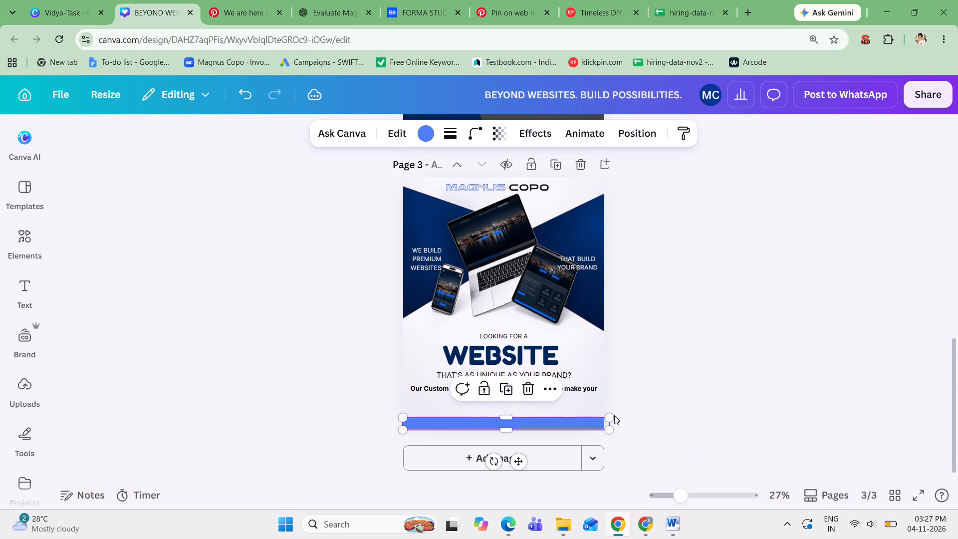
drag(405, 417, 401, 417)
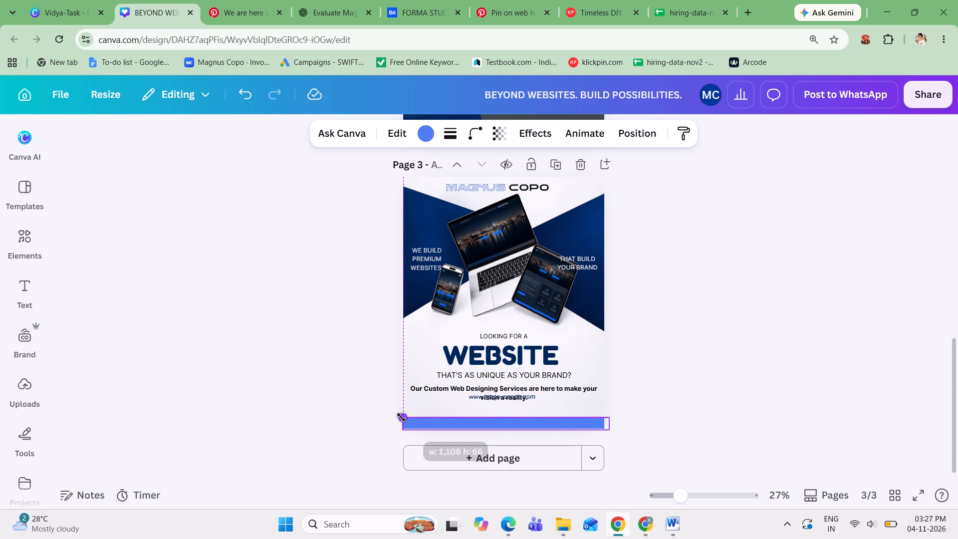
drag(401, 417, 400, 417)
click(763, 386)
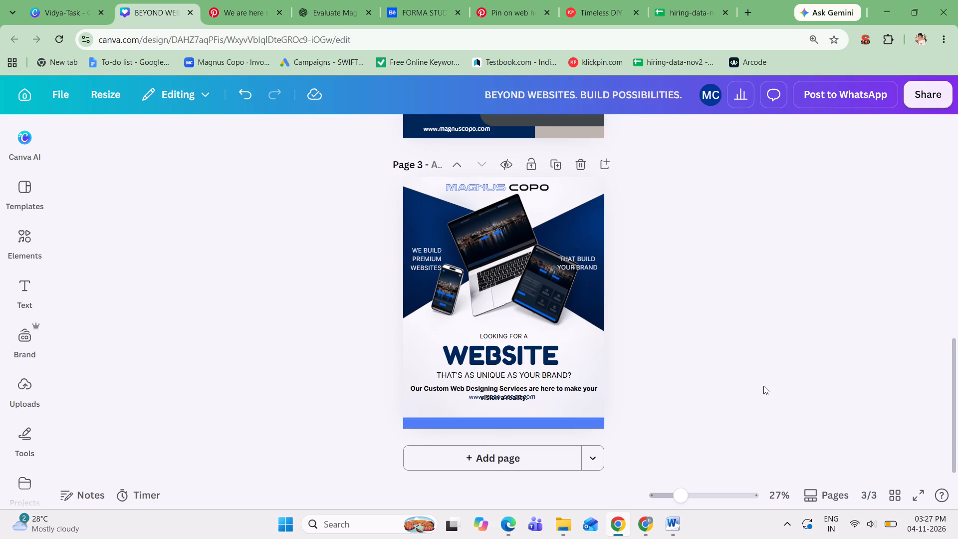
Fill the bar at the bottom of page 3 with the dark blue design colour #002659.
click(573, 416)
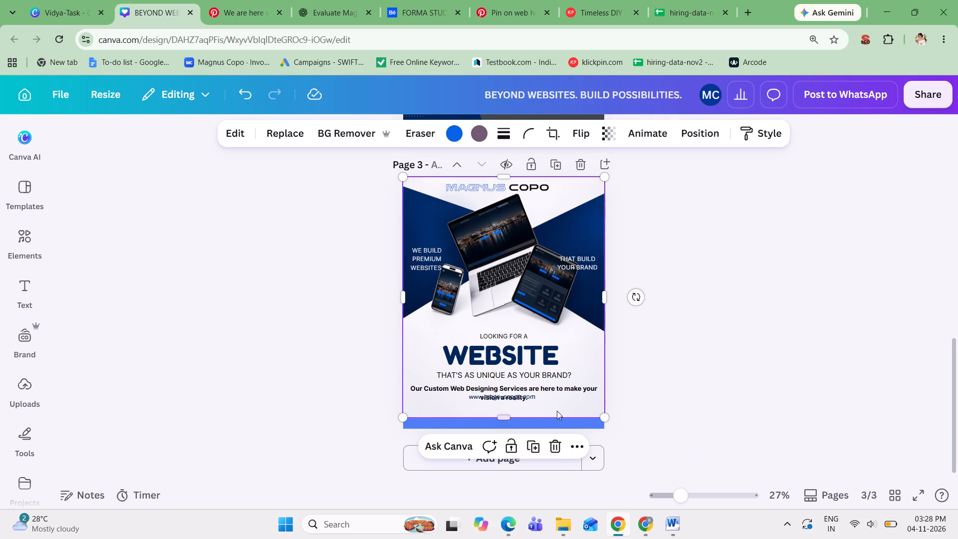
click(538, 423)
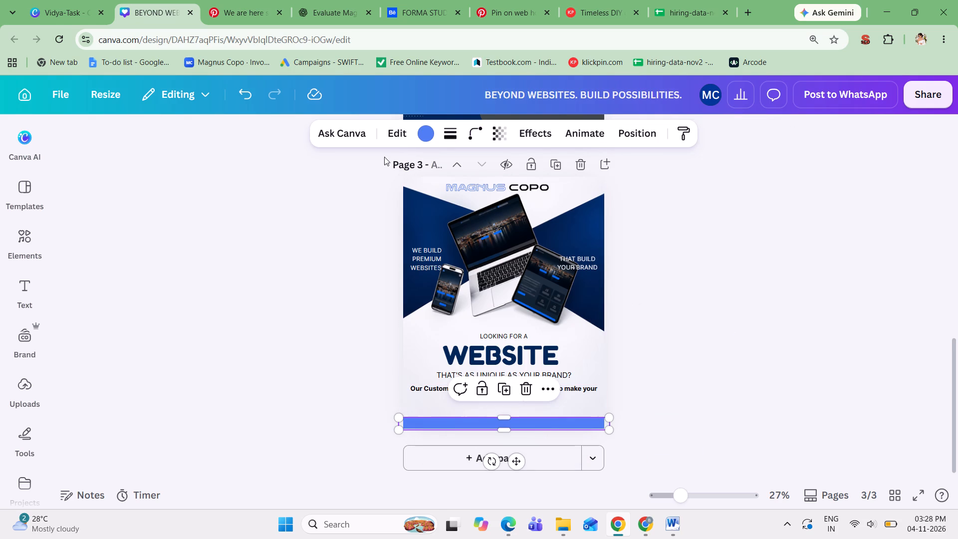
click(429, 134)
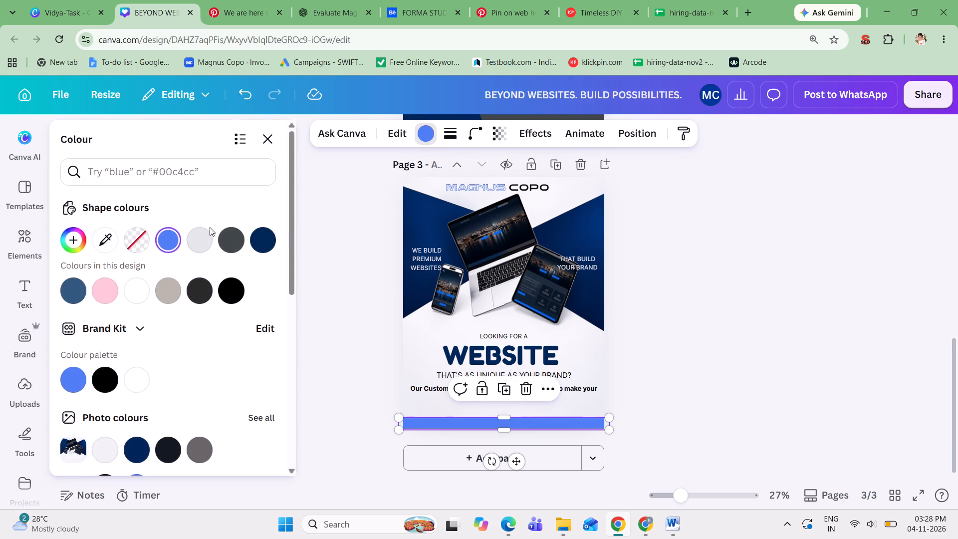
click(262, 239)
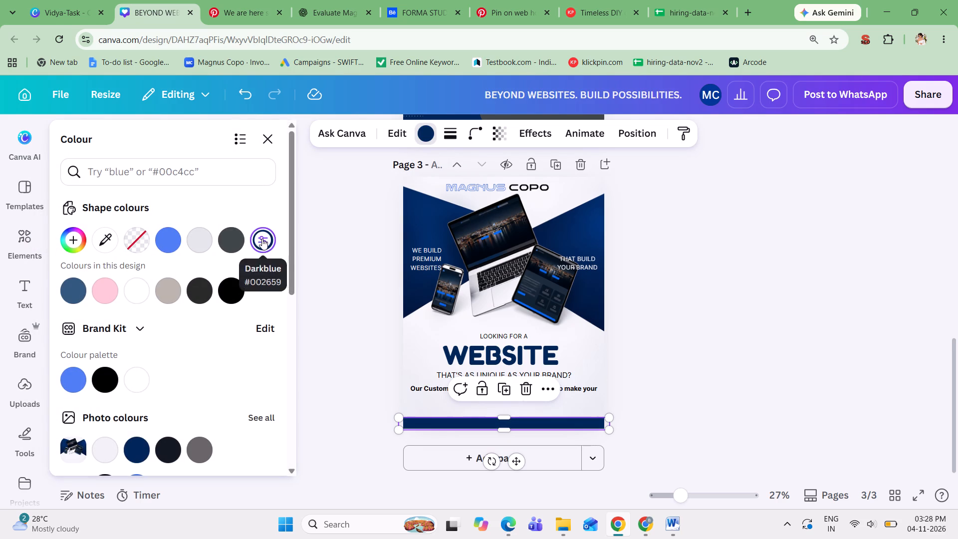
click(680, 324)
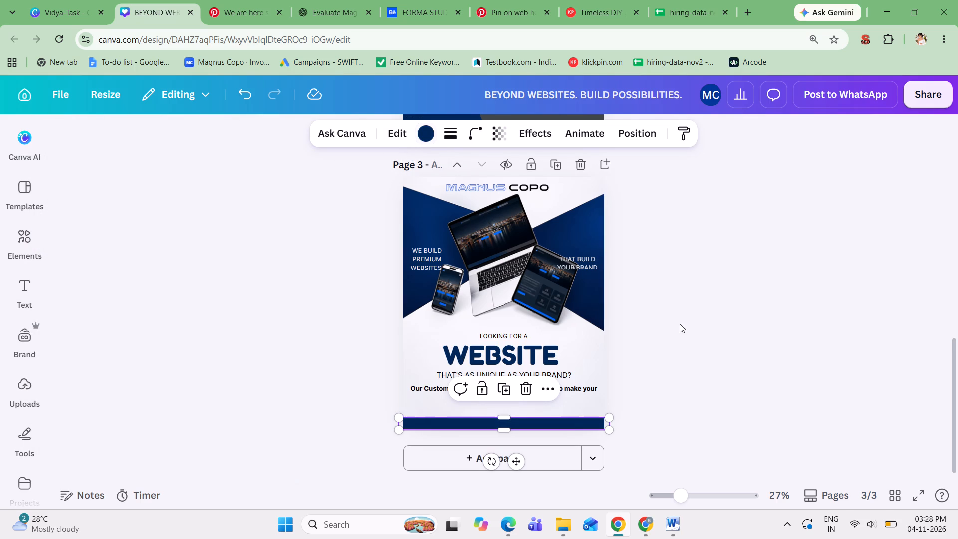
Raise the bottom bar's upper edge so the bar is about 83 high.
click(507, 420)
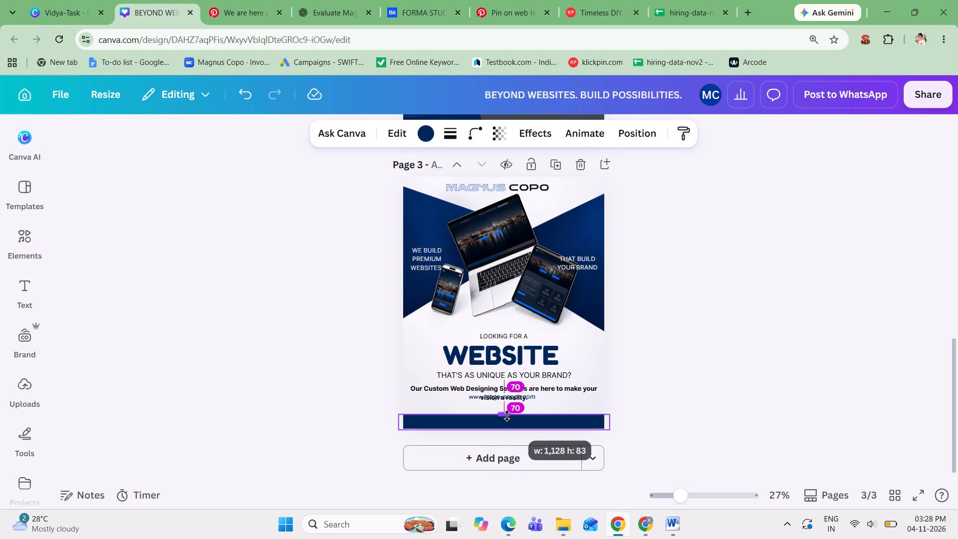
click(667, 392)
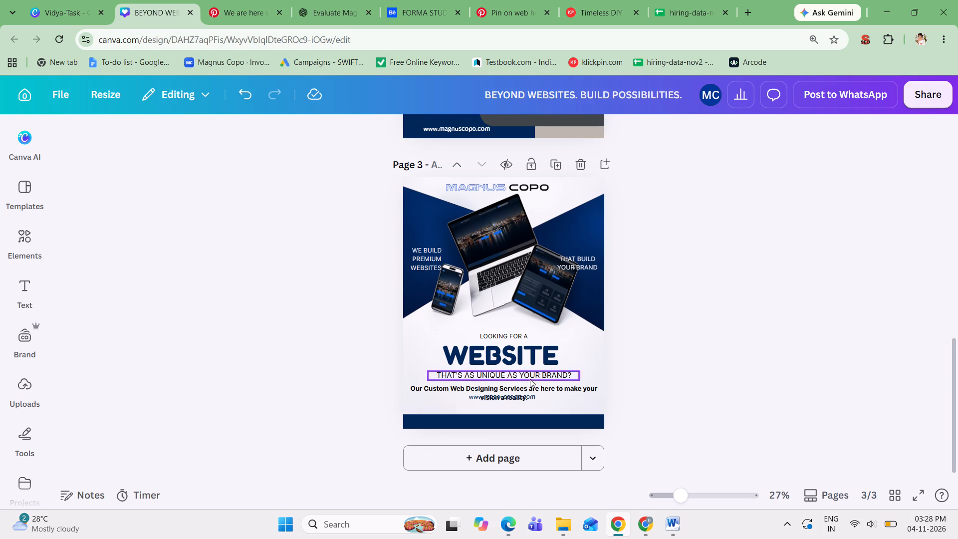
drag(504, 398, 502, 423)
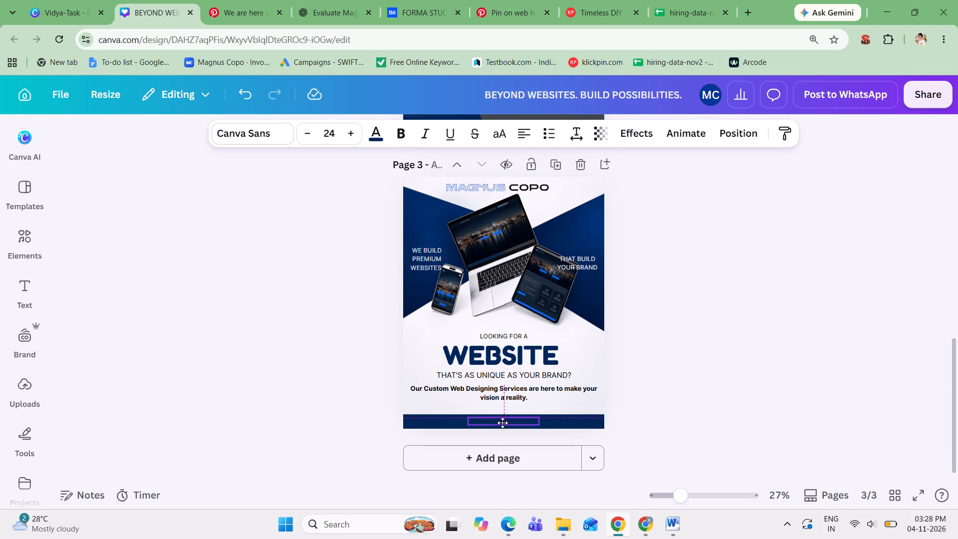
drag(502, 423, 515, 404)
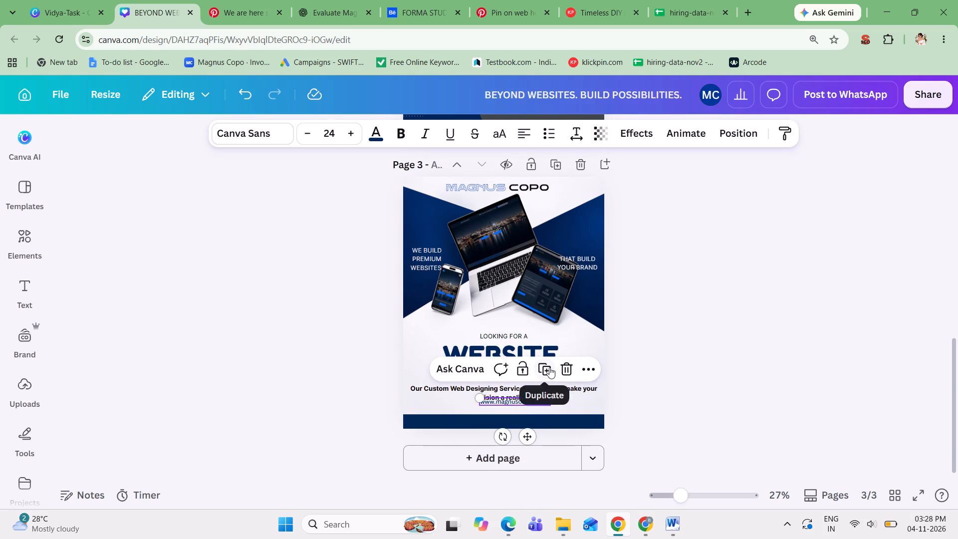
click(549, 367)
drag(525, 406, 513, 421)
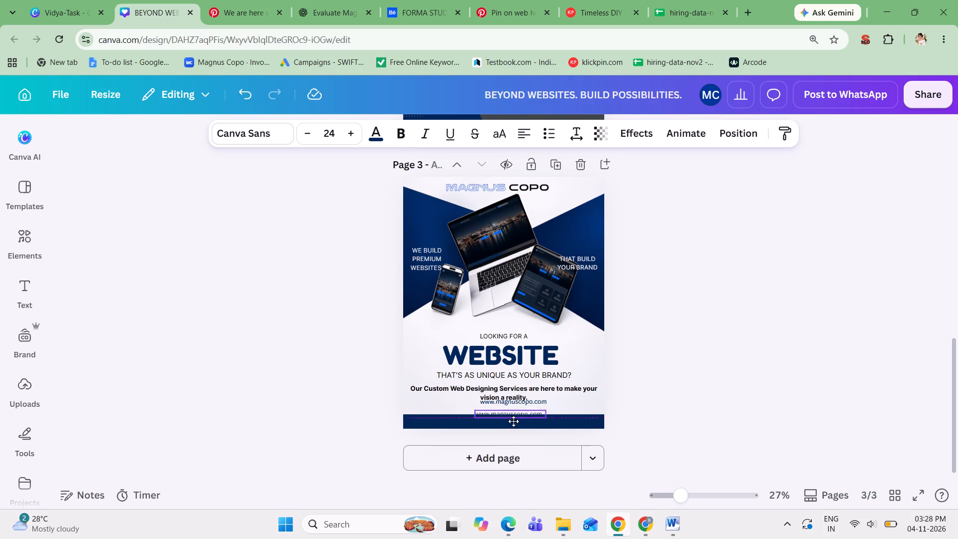
drag(513, 421, 512, 425)
click(651, 402)
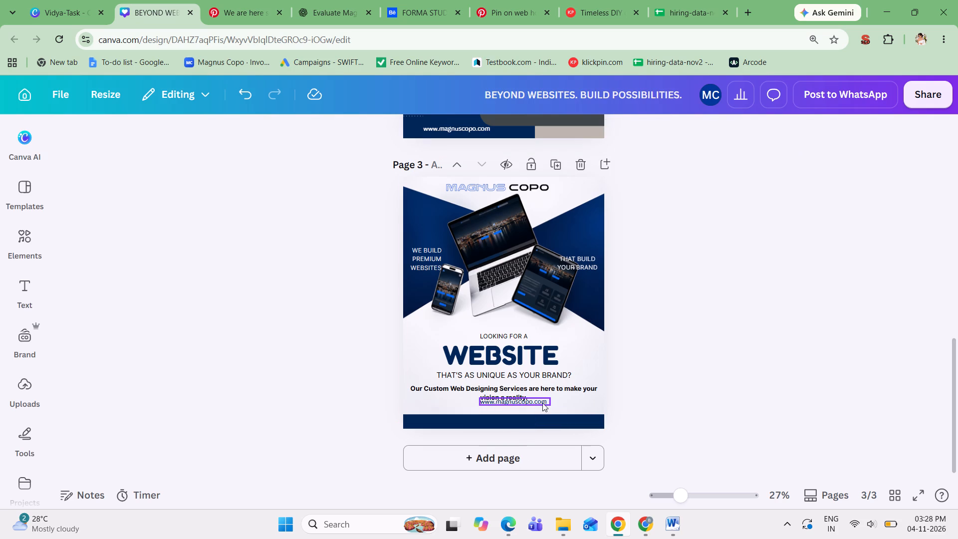
click(536, 405)
click(569, 365)
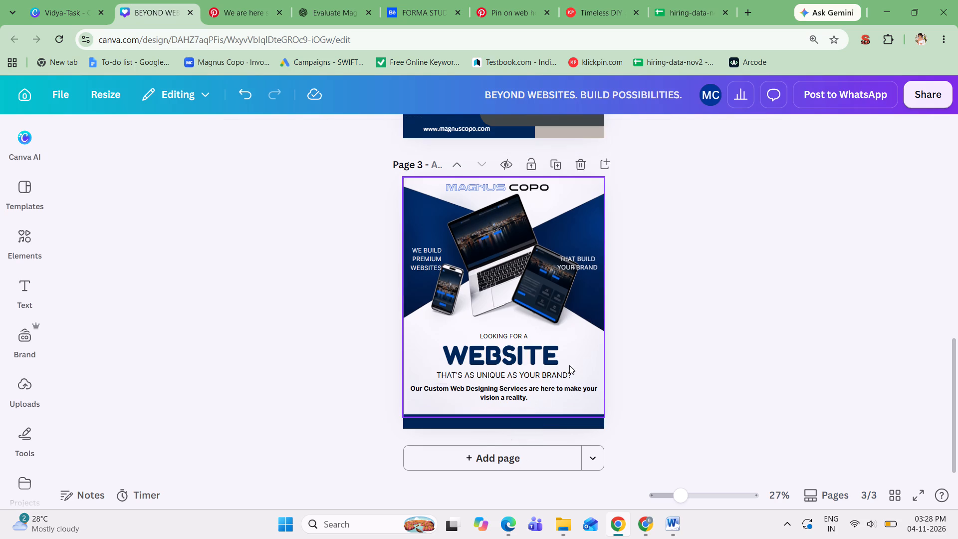
click(496, 417)
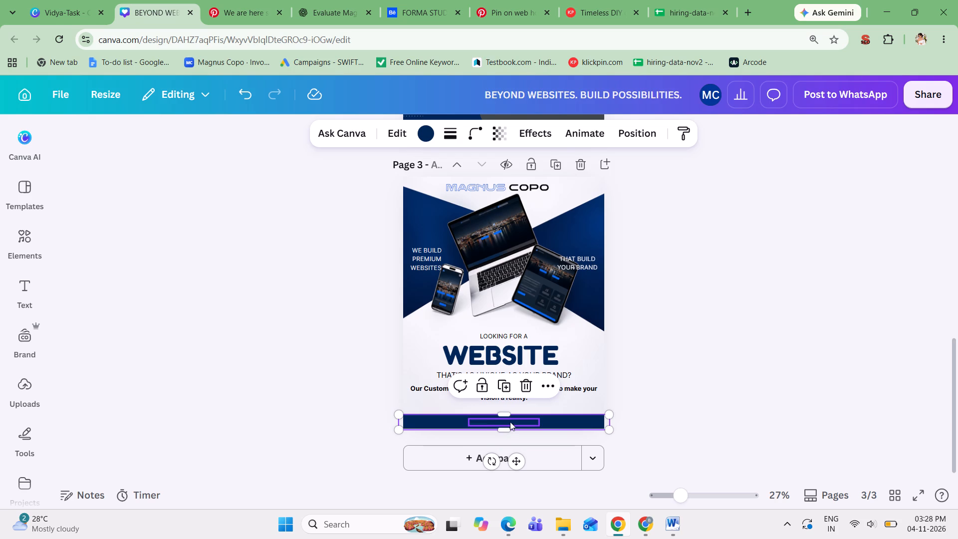
click(510, 422)
click(372, 134)
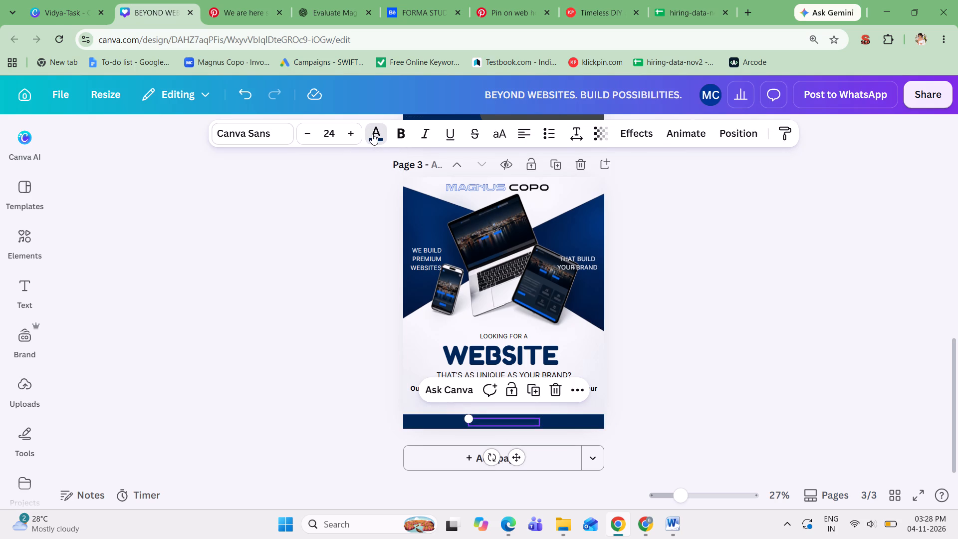
click(159, 265)
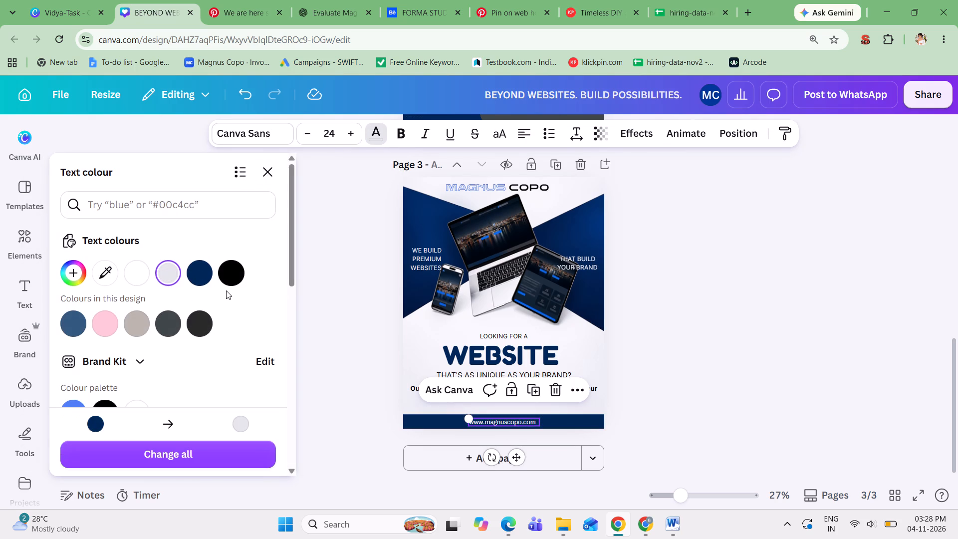
click(134, 273)
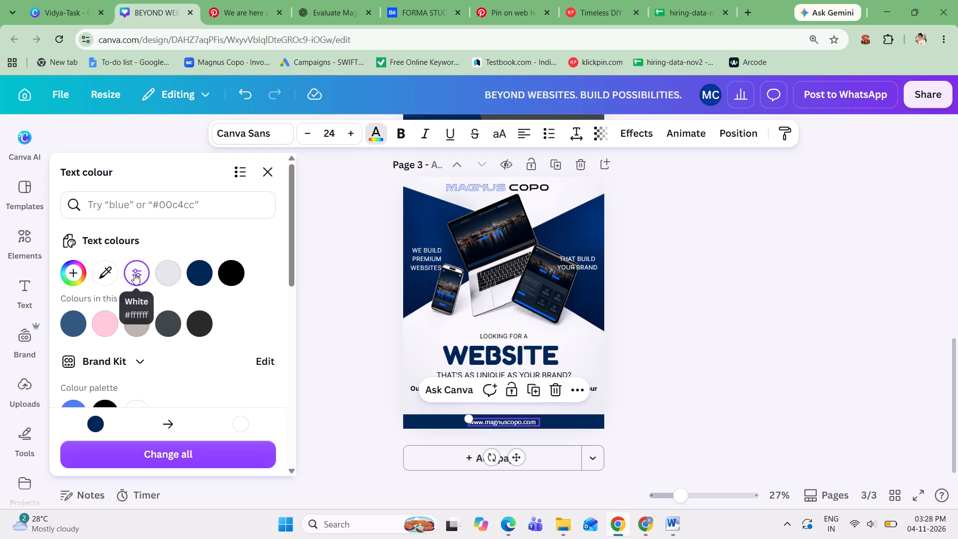
click(663, 310)
click(663, 310)
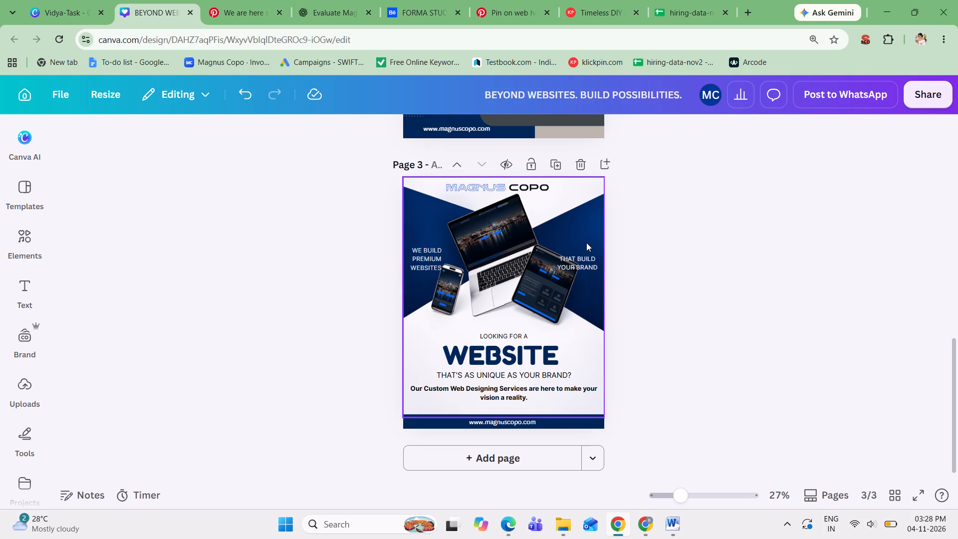
Shift the devices image with its dark blue side shapes slightly down on page 3, away from the logo.
drag(586, 243, 587, 249)
click(716, 205)
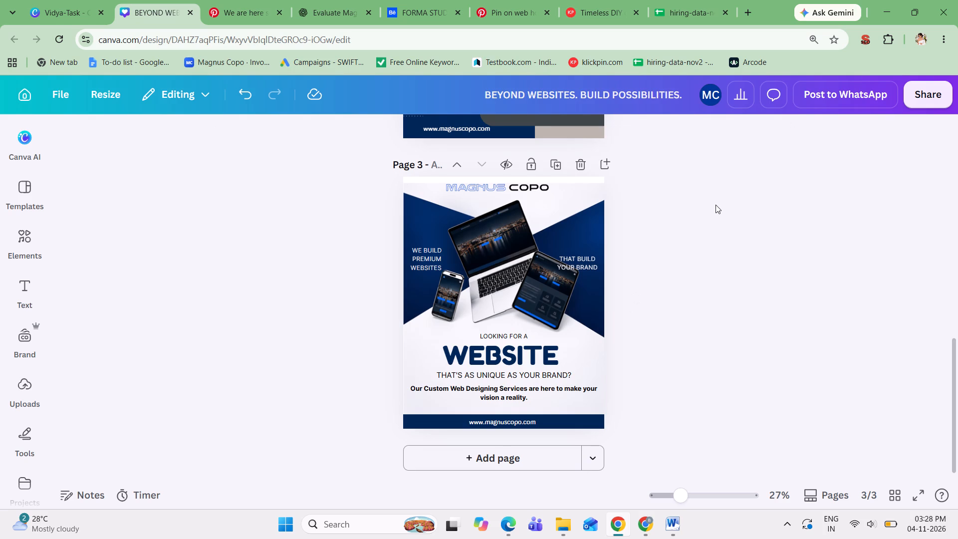
Set page 3's background to the custom solid colour #F1F5F8 so it blends with the image.
click(580, 178)
click(507, 127)
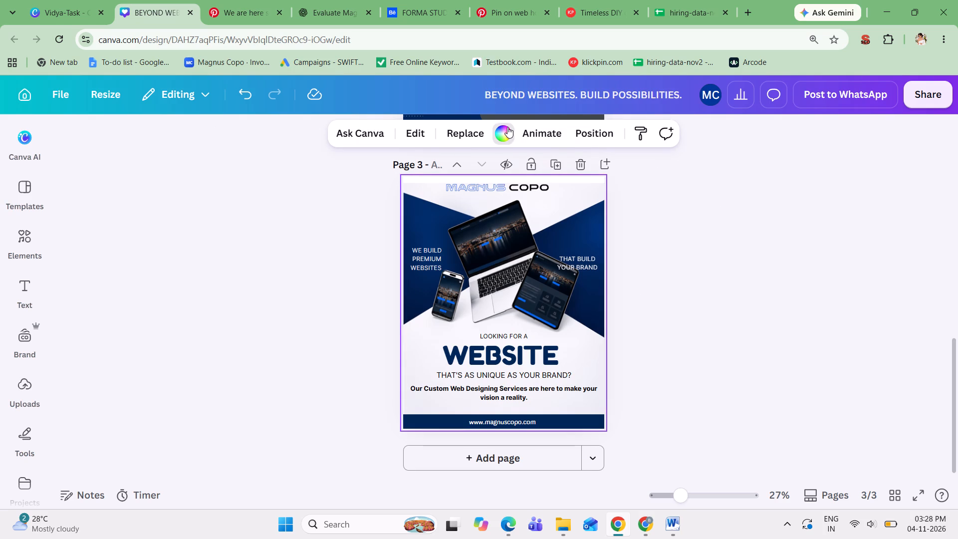
click(107, 290)
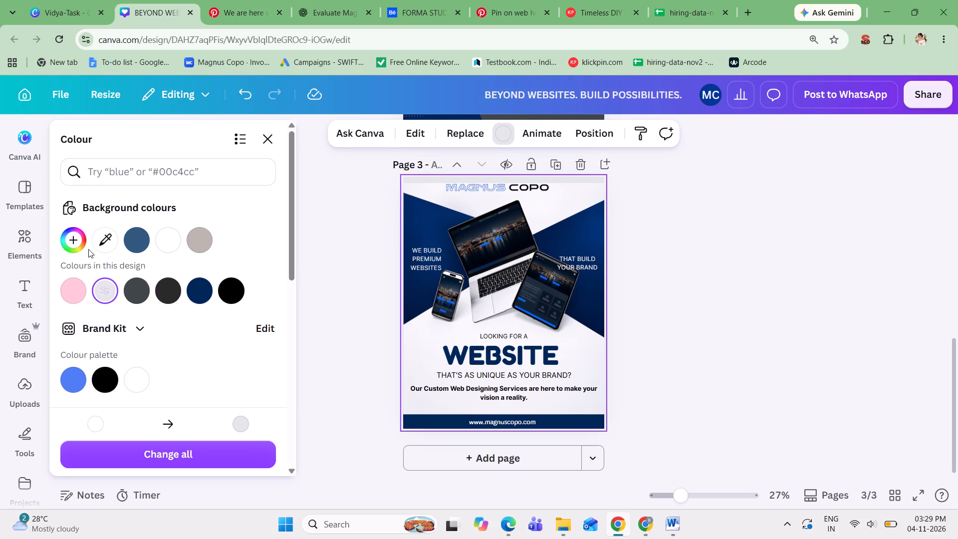
click(70, 241)
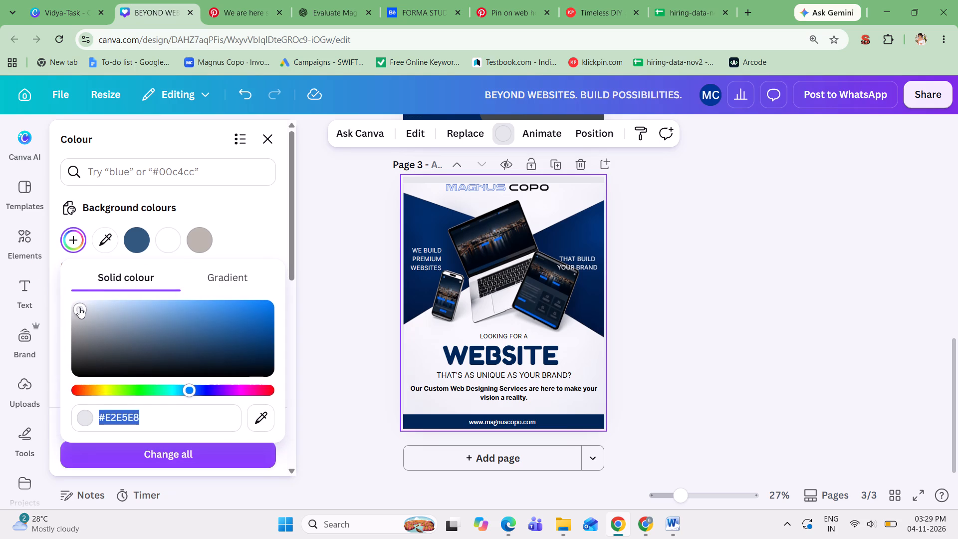
drag(79, 307, 77, 302)
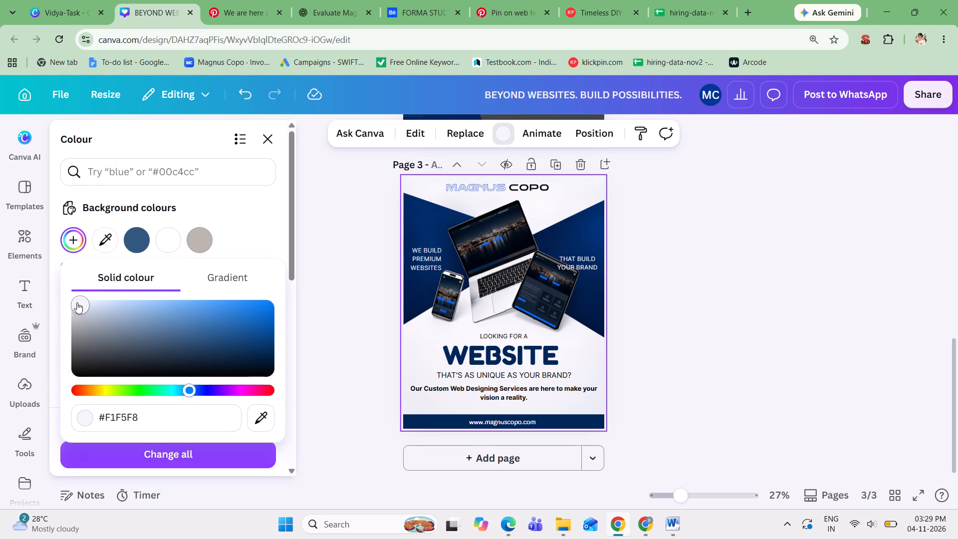
click(722, 206)
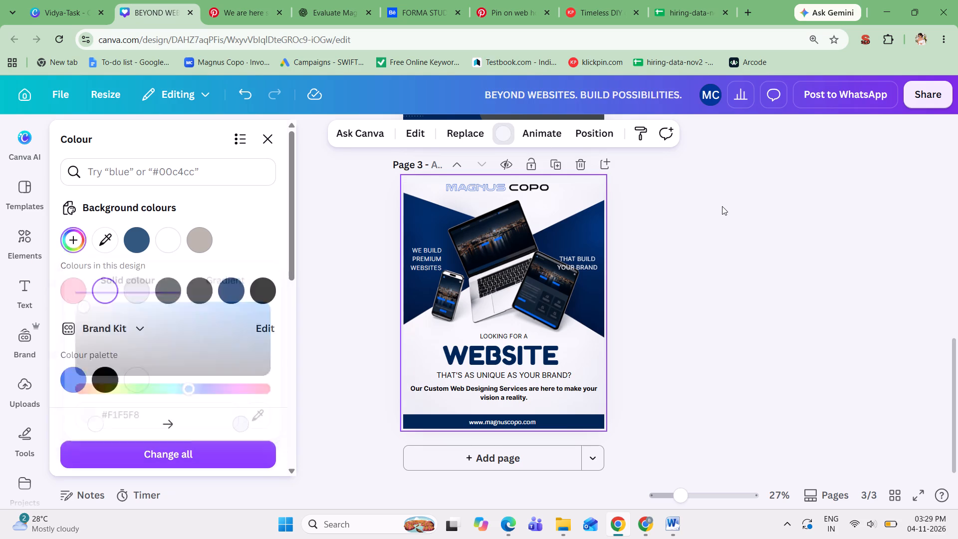
click(722, 206)
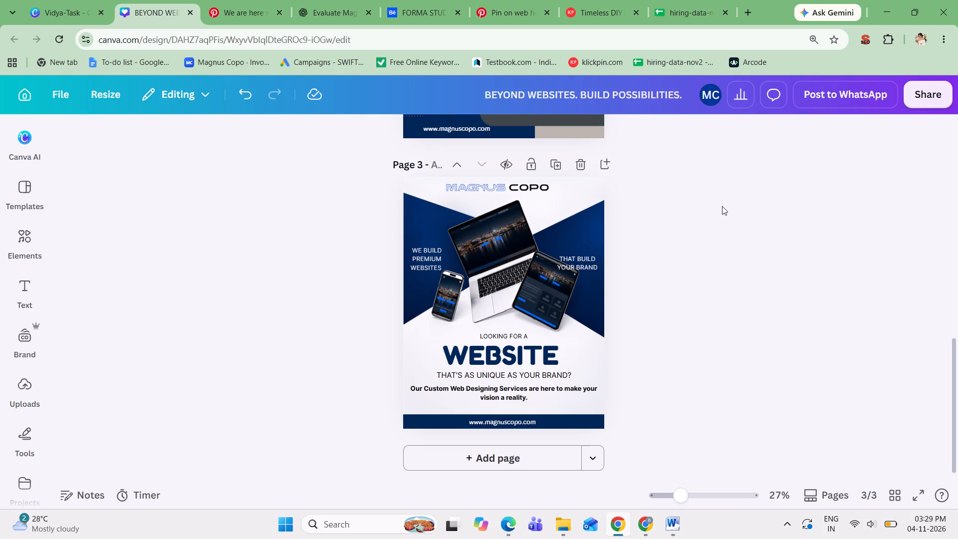
Move the THAT BUILD YOUR BRAND and WE BUILD PREMIUM WEBSITES texts slightly up and inward on the blue shapes of page 3.
drag(579, 261, 577, 247)
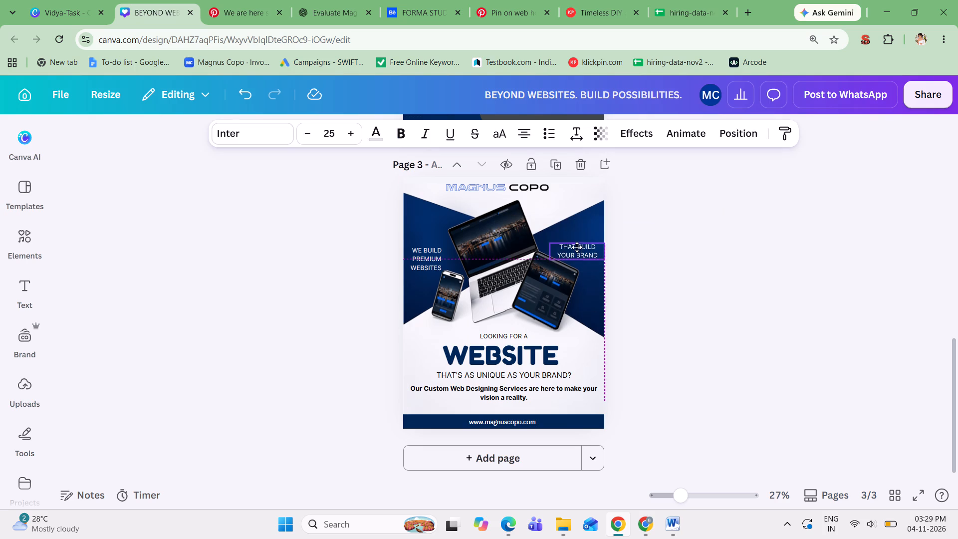
drag(577, 247, 575, 244)
drag(427, 261, 428, 249)
click(758, 252)
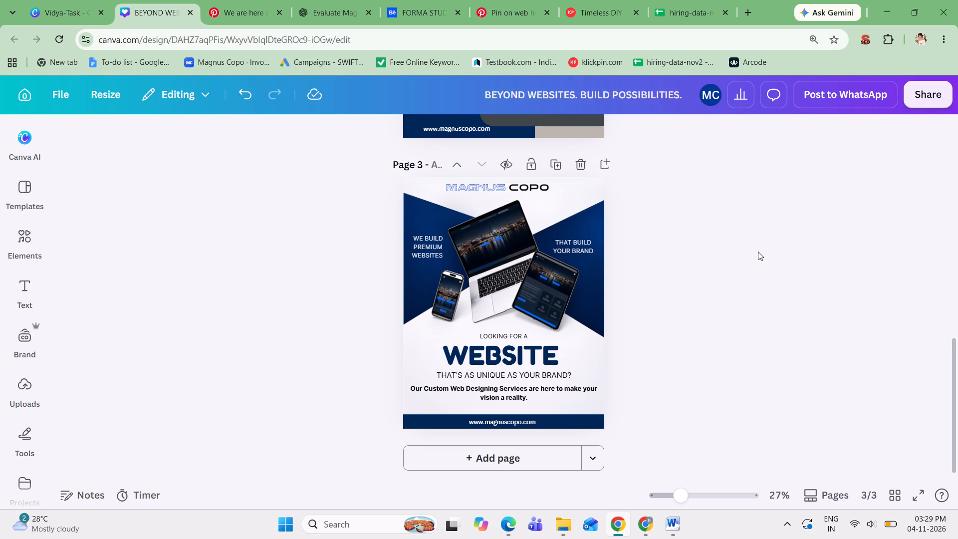
Change the fill of the rectangle behind the Magnus Copo logo on page 1 to white.
scroll(758, 252, up, 5)
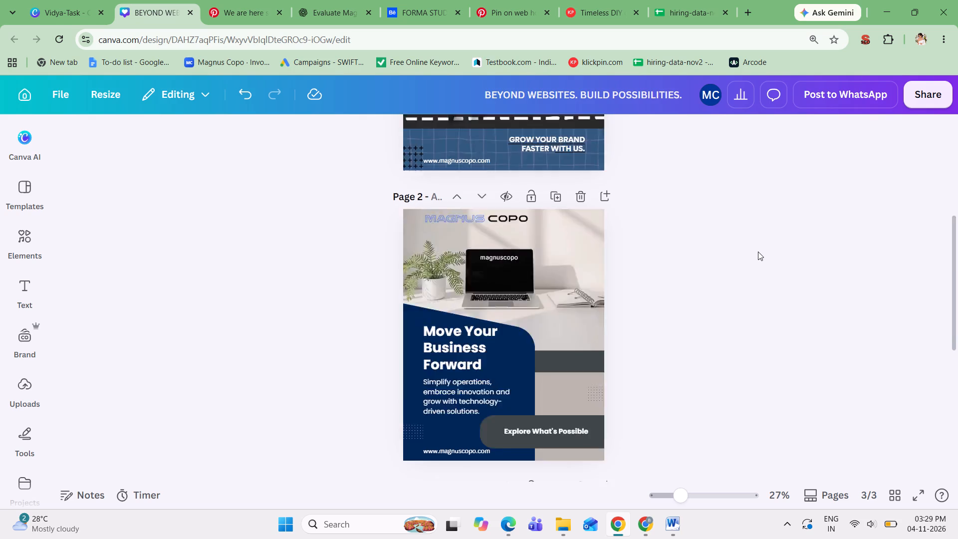
scroll(758, 252, down, 3)
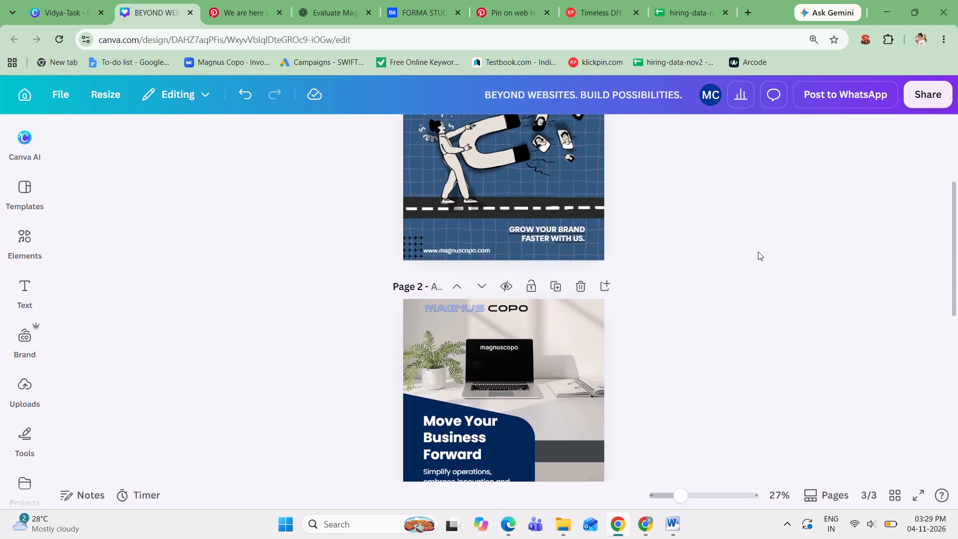
scroll(758, 252, up, 3)
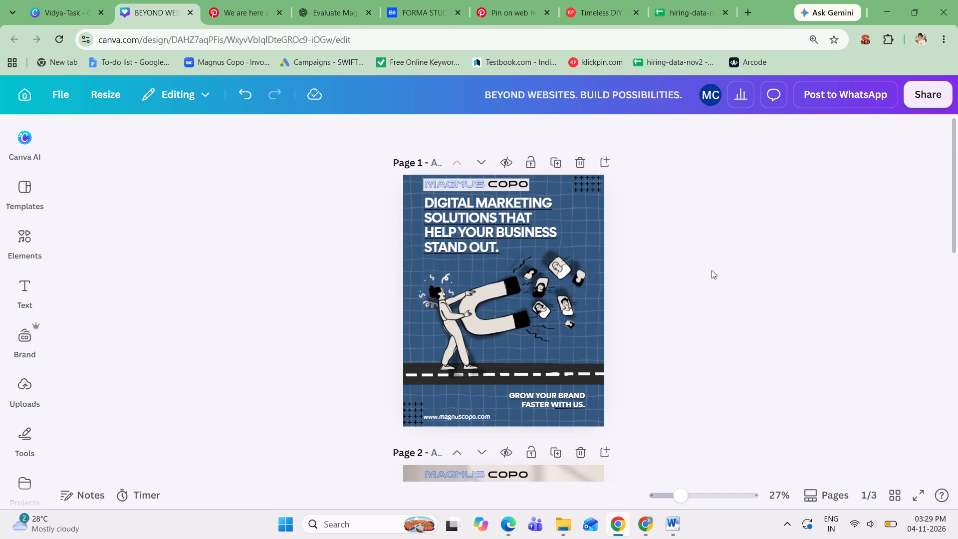
click(486, 190)
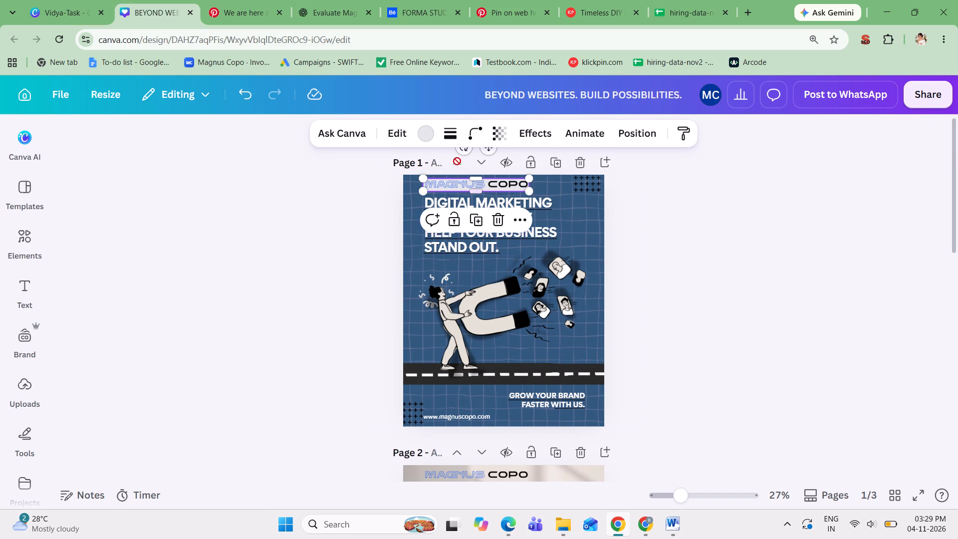
click(429, 142)
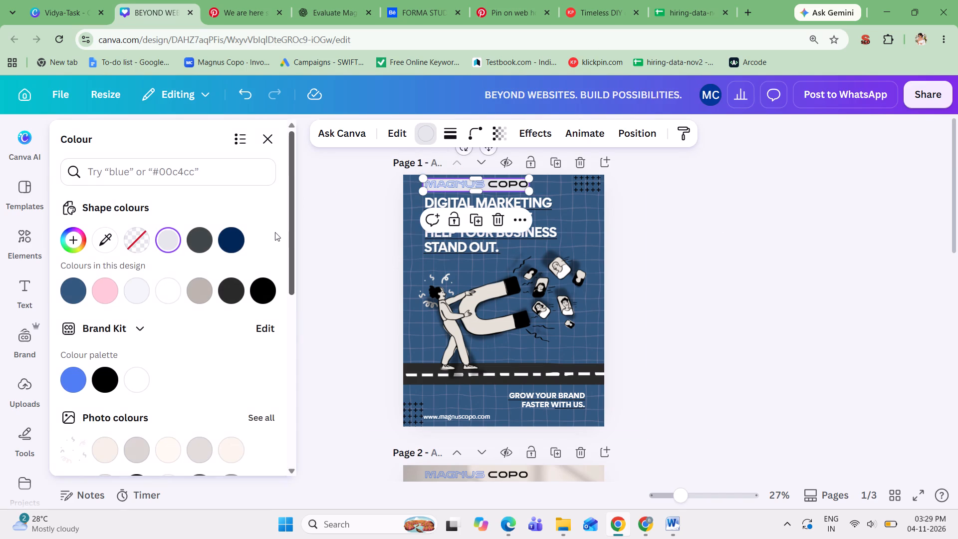
scroll(190, 359, down, 1)
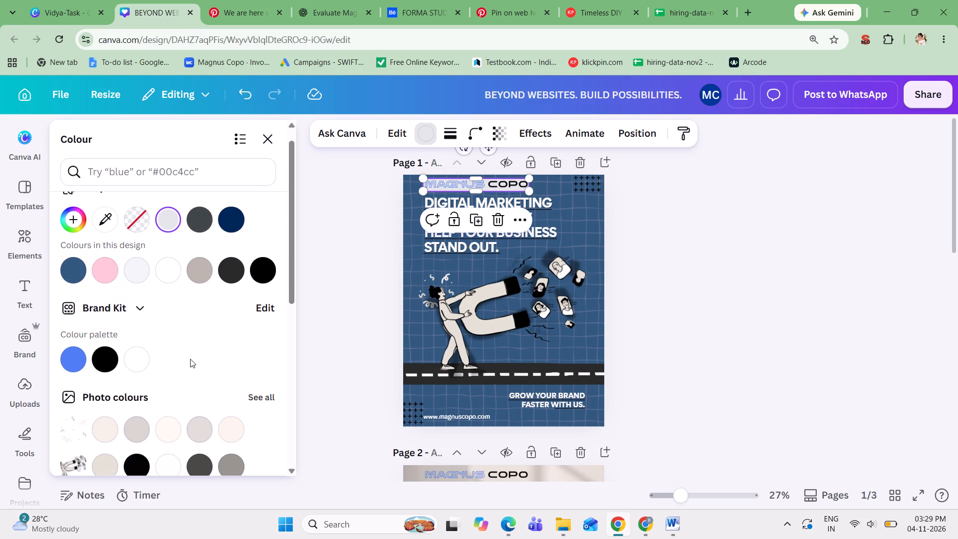
click(76, 218)
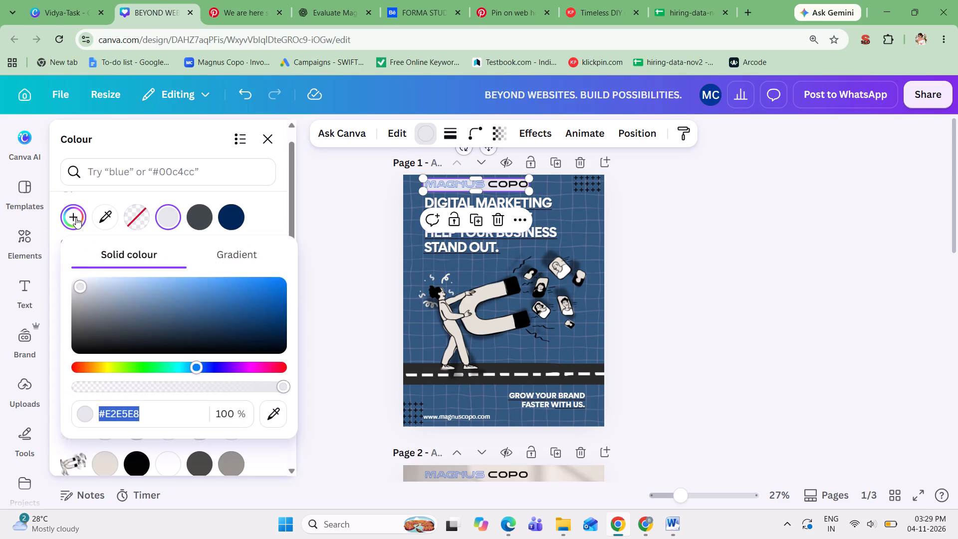
drag(77, 283, 76, 290)
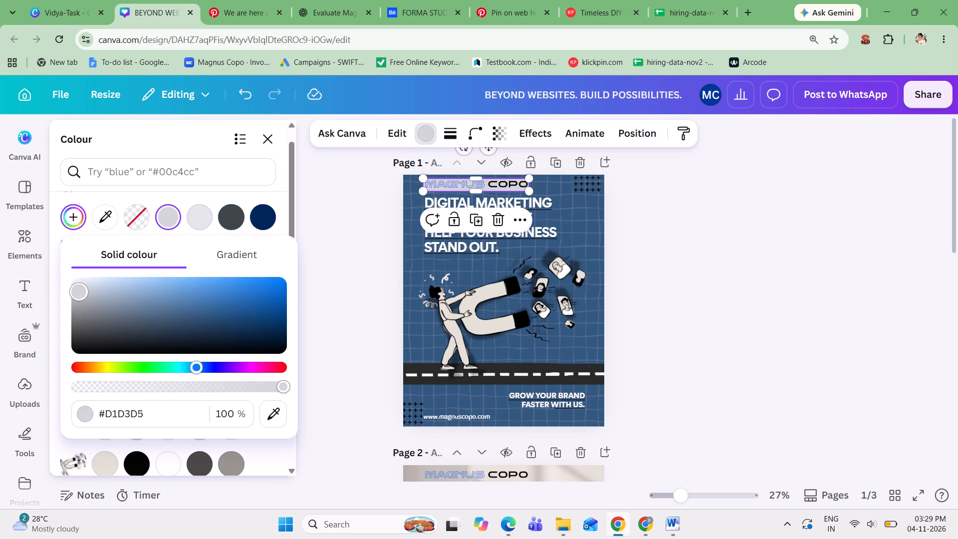
drag(76, 290, 102, 299)
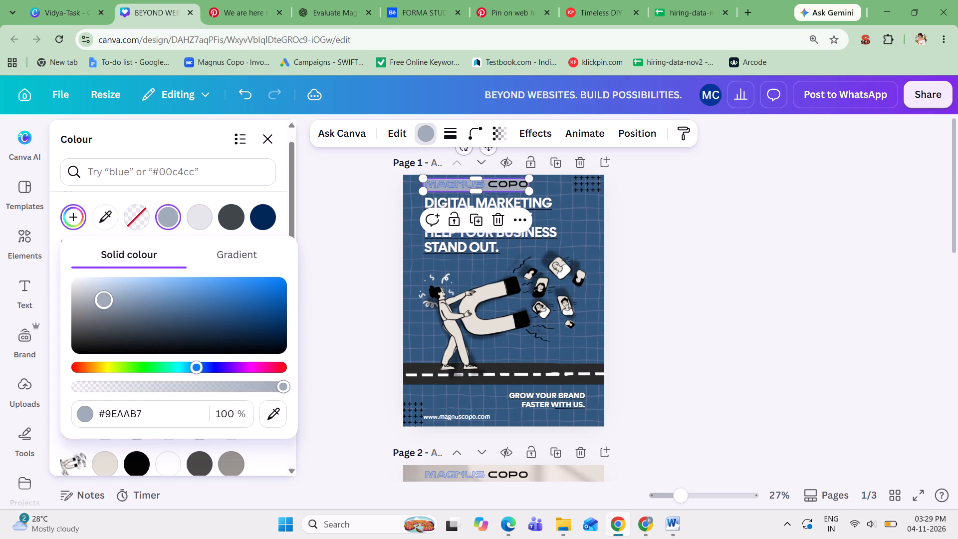
drag(102, 299, 190, 291)
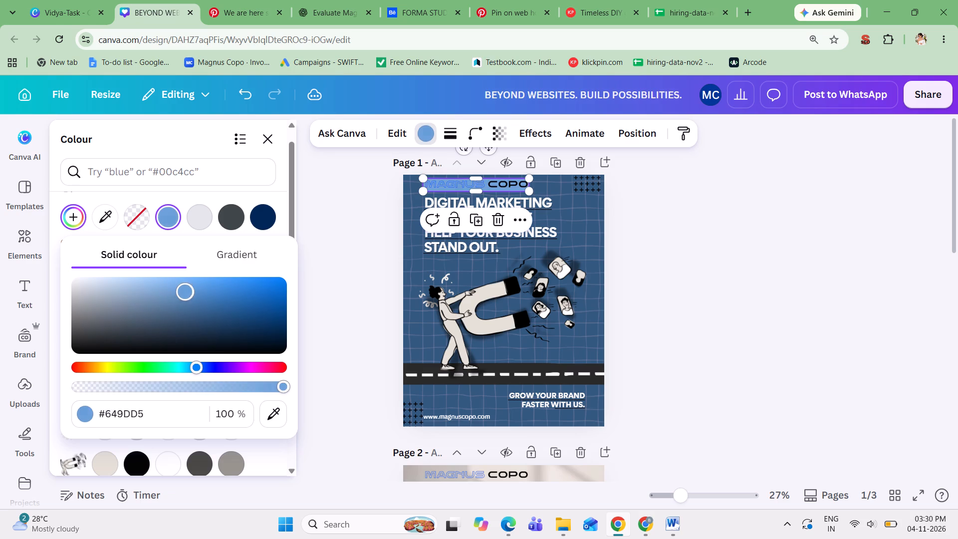
drag(190, 291, 130, 393)
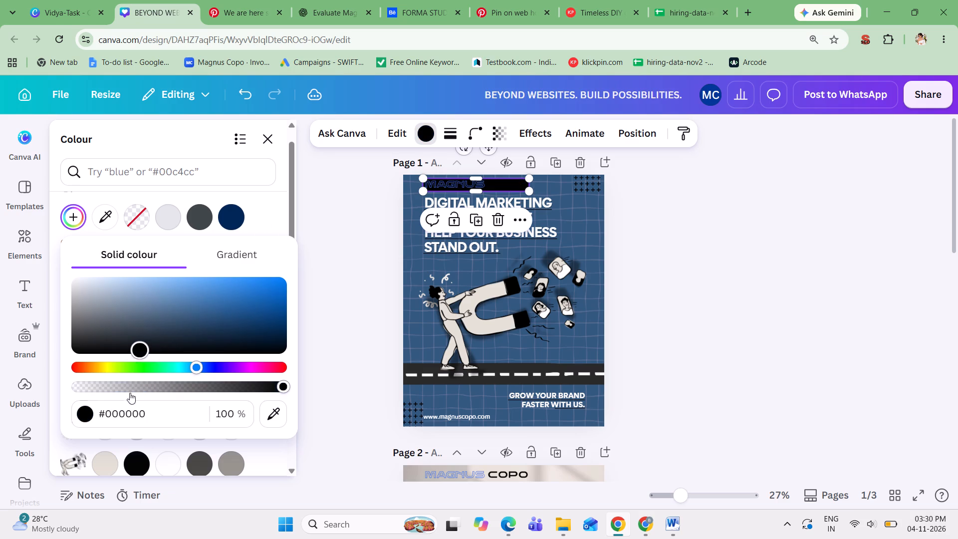
drag(130, 393, 87, 294)
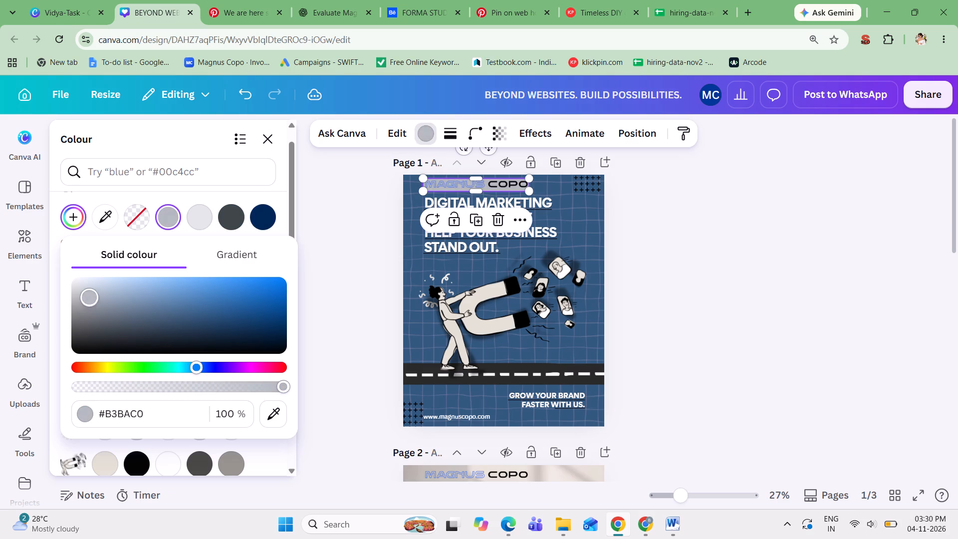
drag(87, 294, 72, 297)
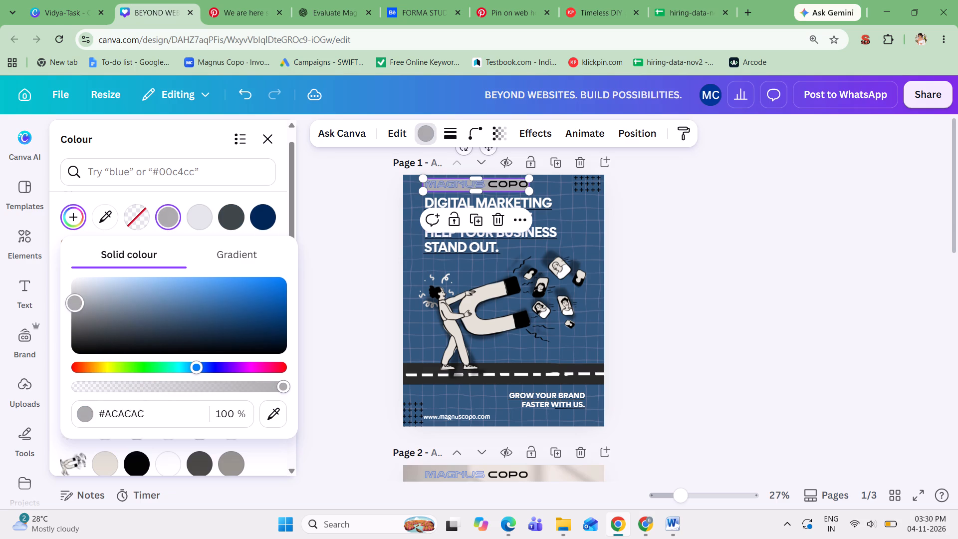
drag(72, 297, 53, 258)
drag(53, 258, 51, 258)
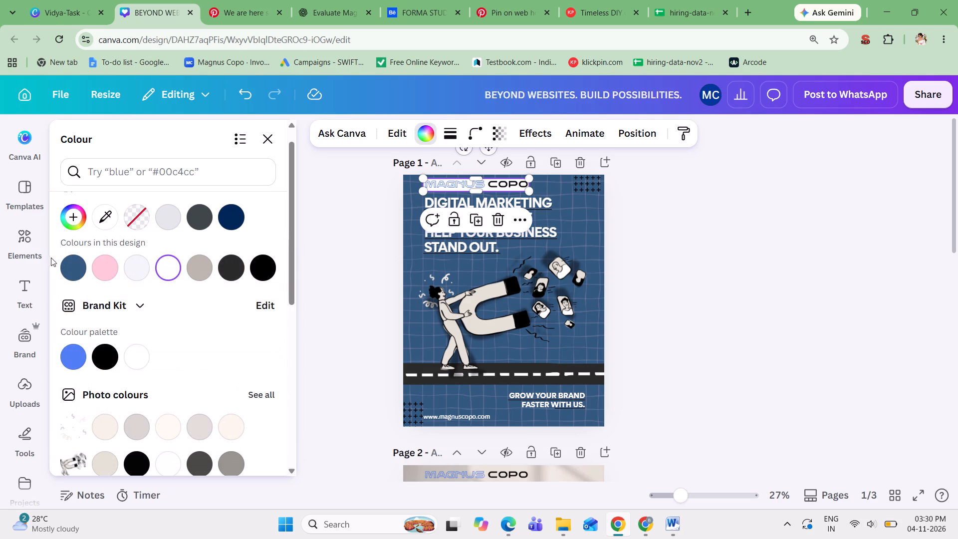
drag(51, 258, 44, 246)
click(641, 289)
click(641, 289)
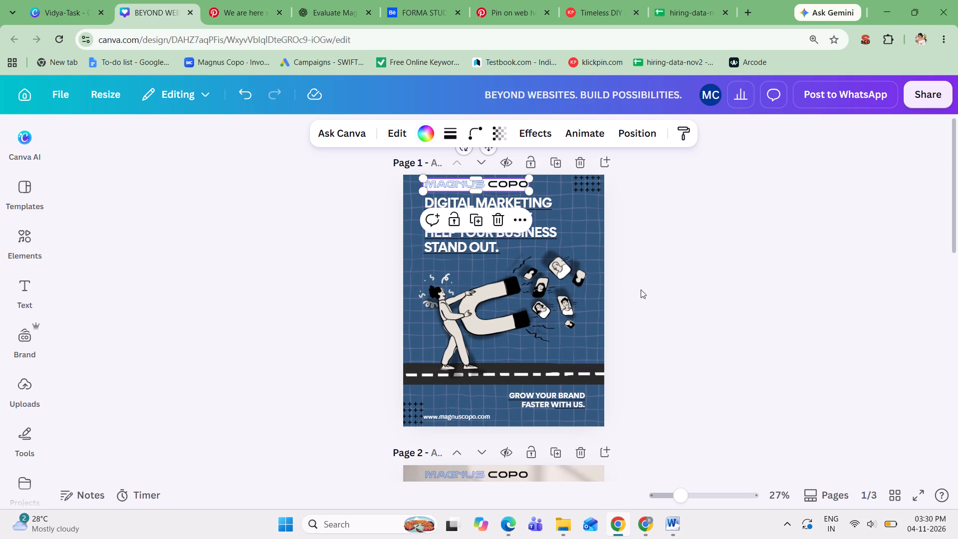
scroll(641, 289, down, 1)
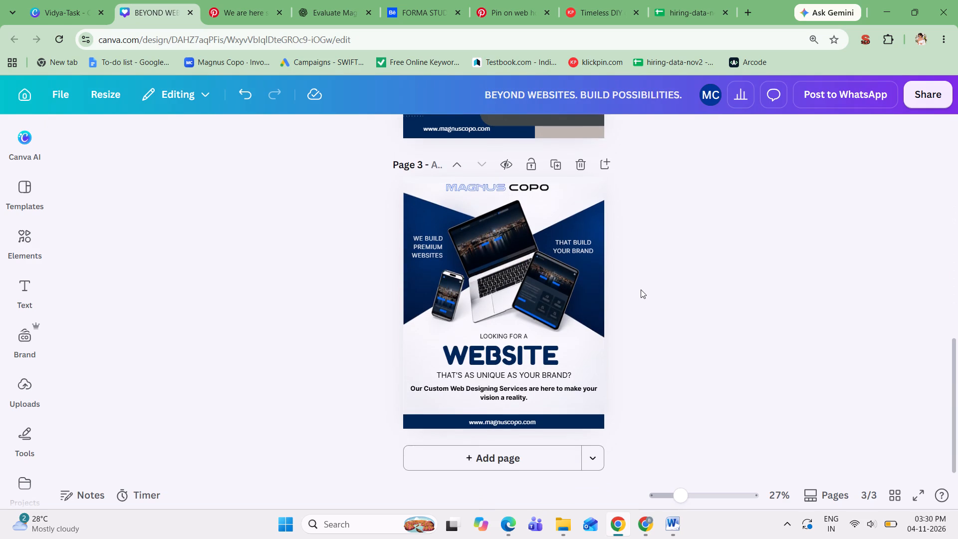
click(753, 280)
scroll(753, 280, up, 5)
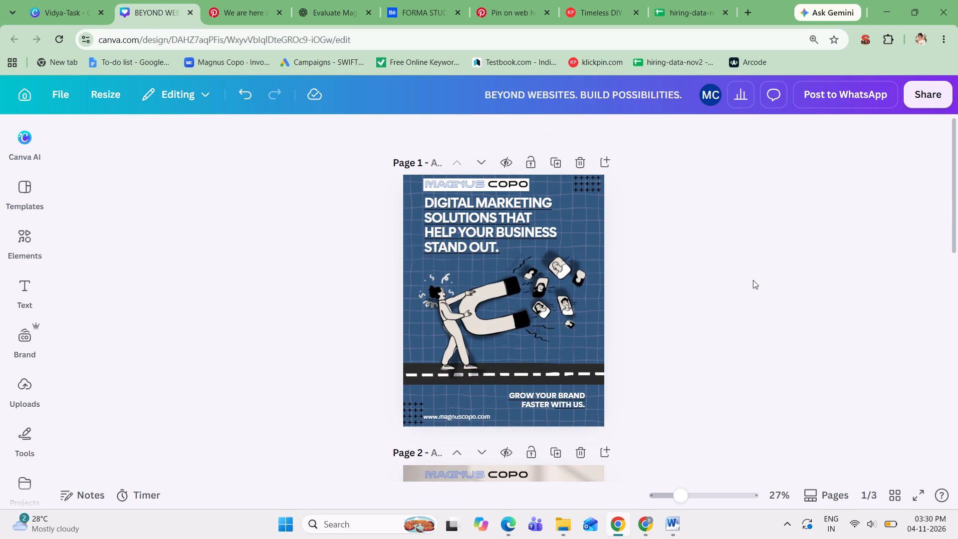
Switch to the hiring-data-nov2 spreadsheet and look through its listed companies and job roles.
click(695, 10)
scroll(510, 311, down, 1)
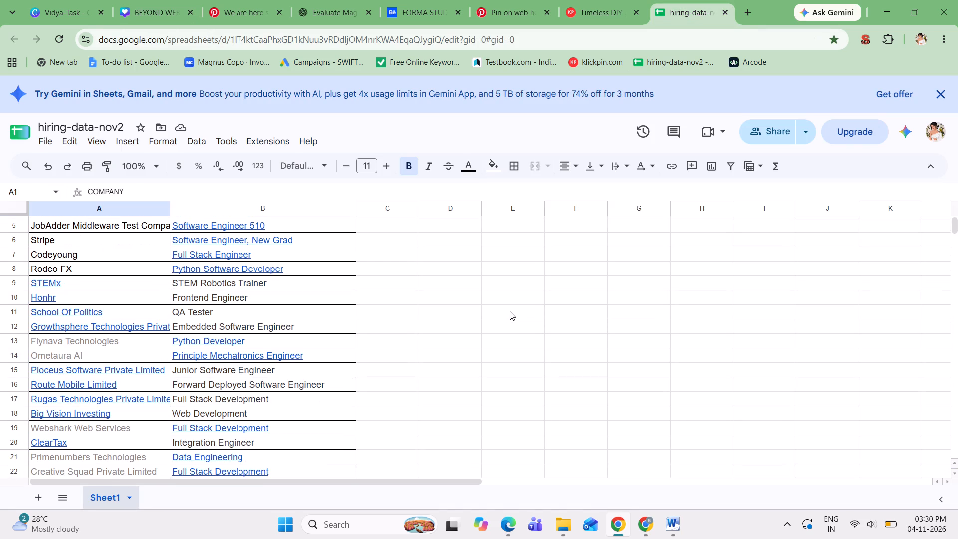
Open the LinkedIn feed in a new browser tab.
click(744, 12)
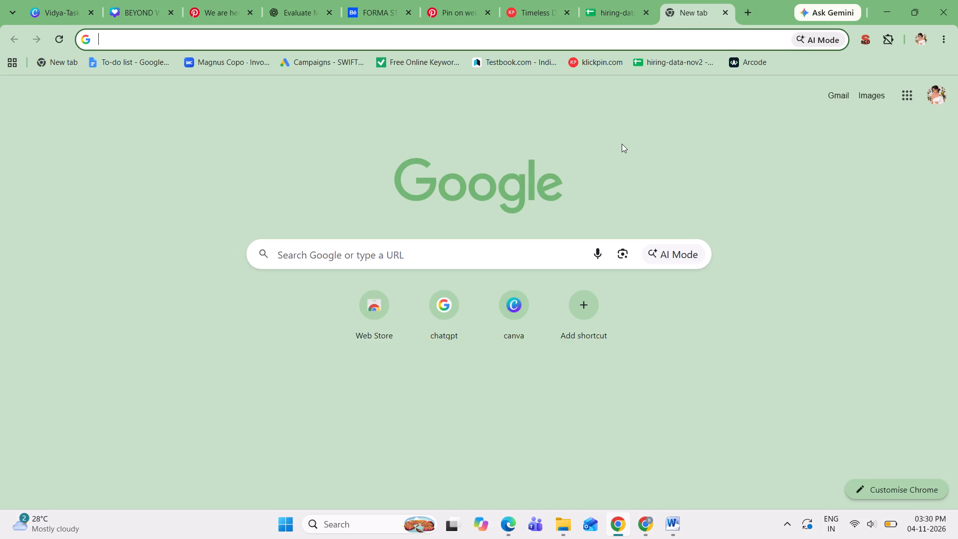
text(link)
key(Return)
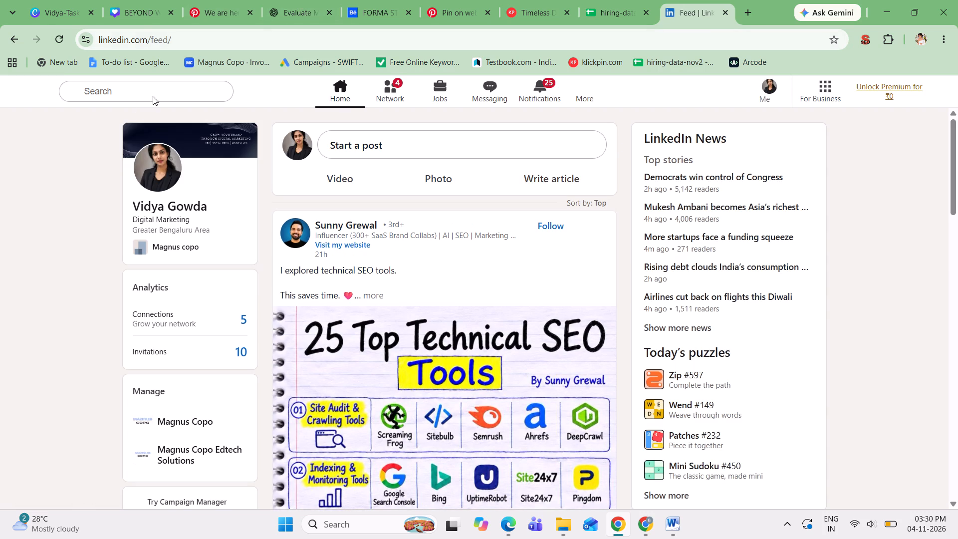
Rerun the recent LinkedIn job search "java job posted in the past week posted in the past 24 hours".
click(155, 95)
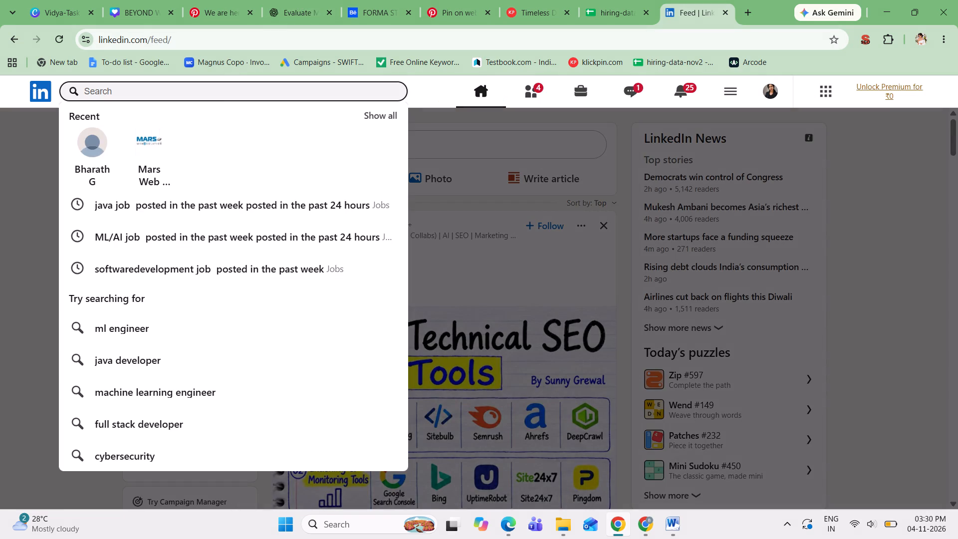
click(165, 209)
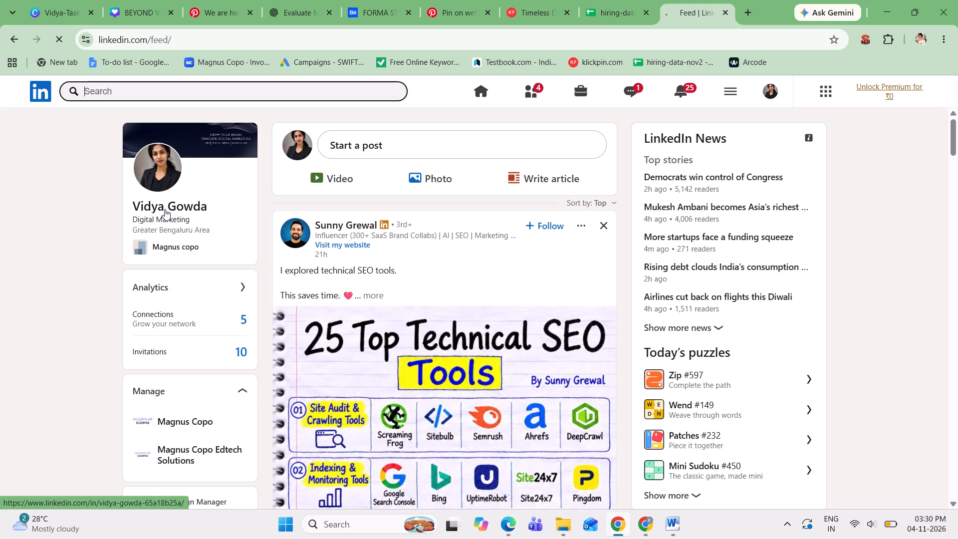
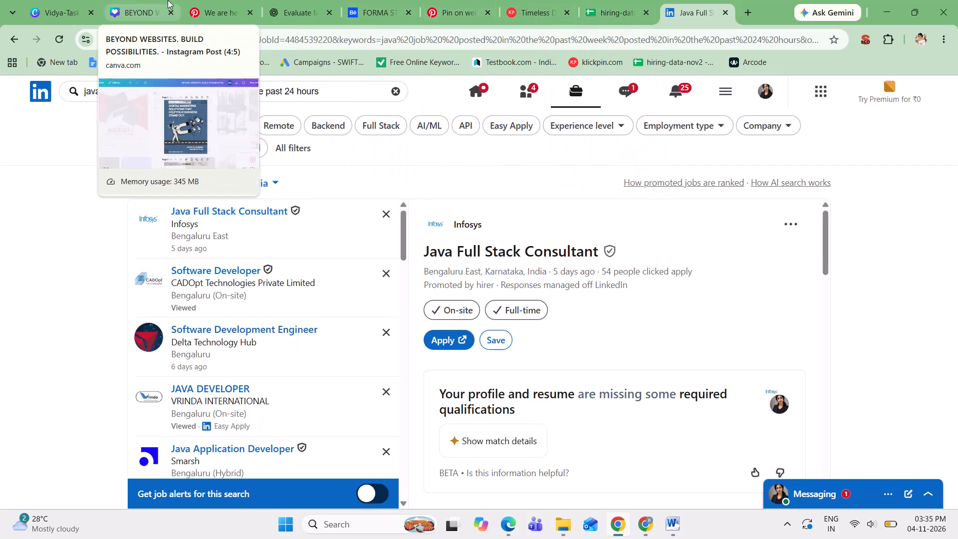
Switch back to the Canva Instagram post design and review the layout of all three Magnus Copo pages.
click(145, 4)
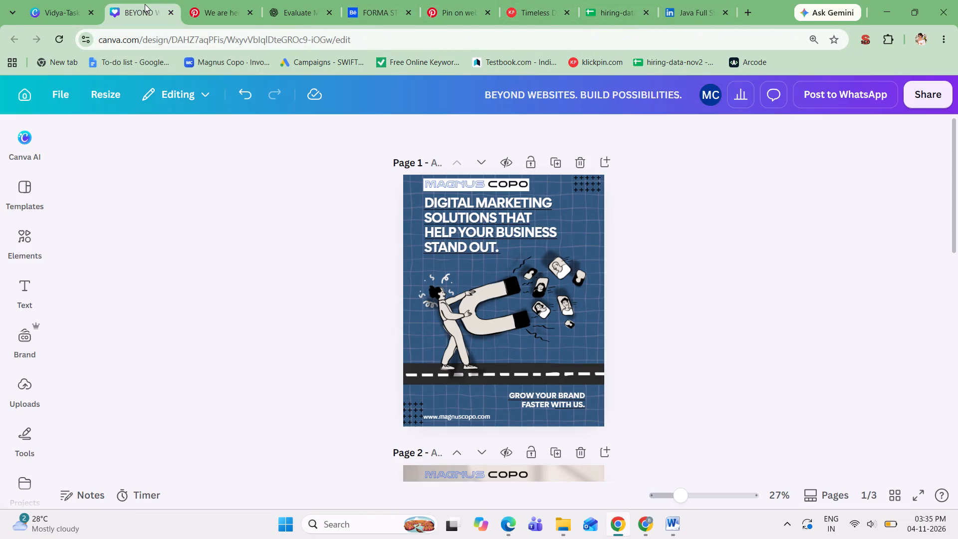
scroll(596, 417, down, 5)
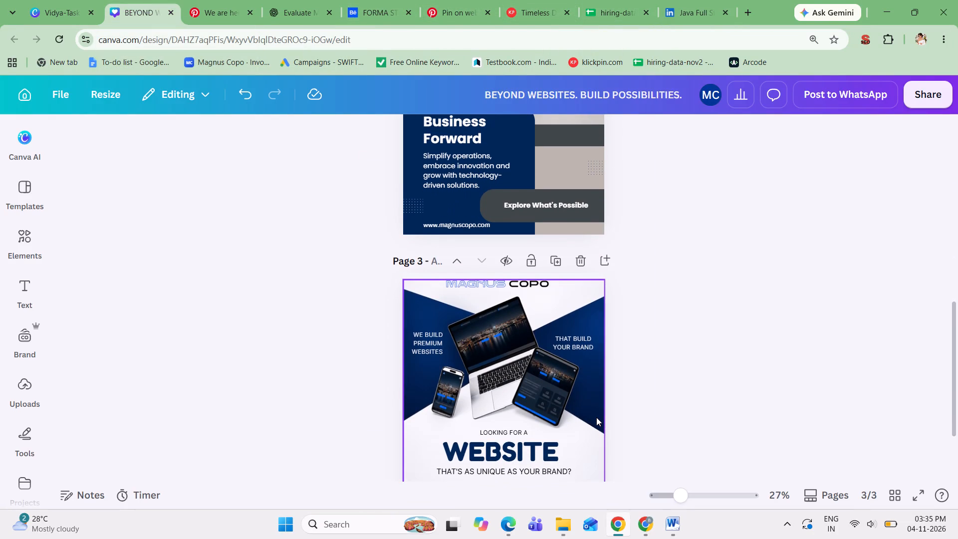
scroll(571, 346, down, 1)
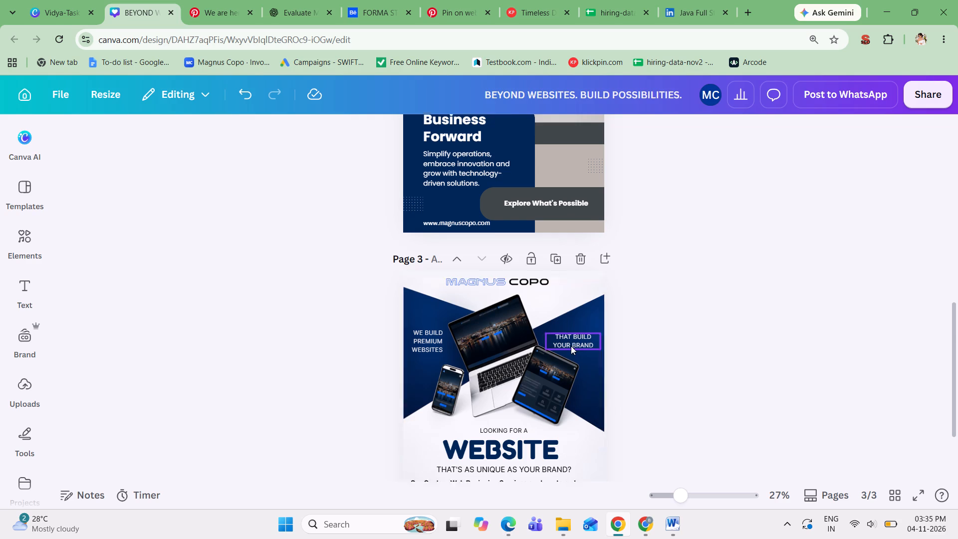
scroll(571, 346, down, 2)
scroll(571, 346, up, 6)
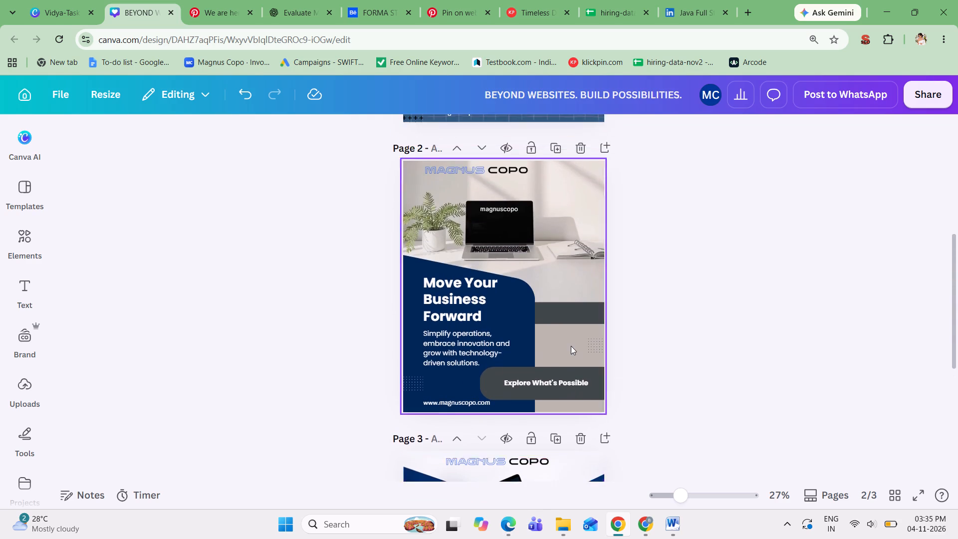
scroll(571, 346, up, 2)
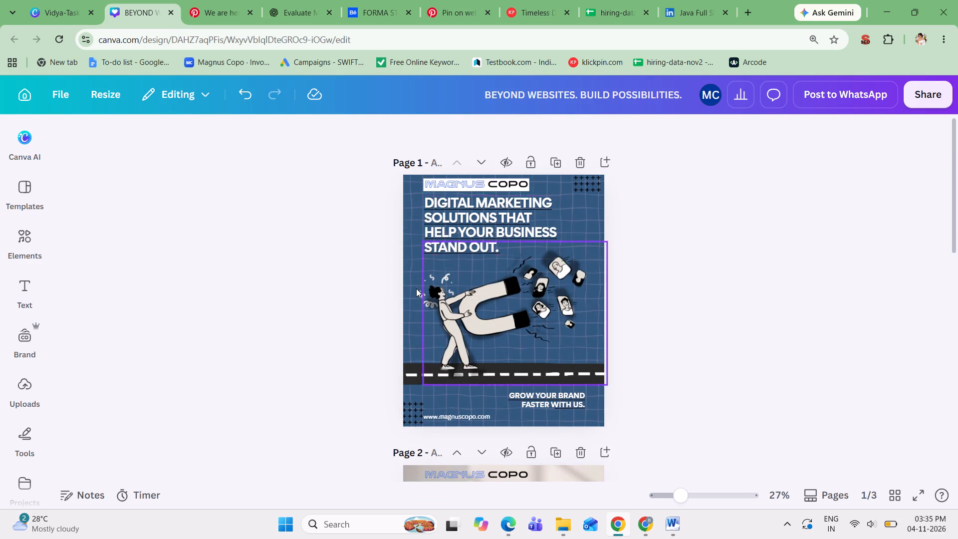
scroll(415, 292, down, 7)
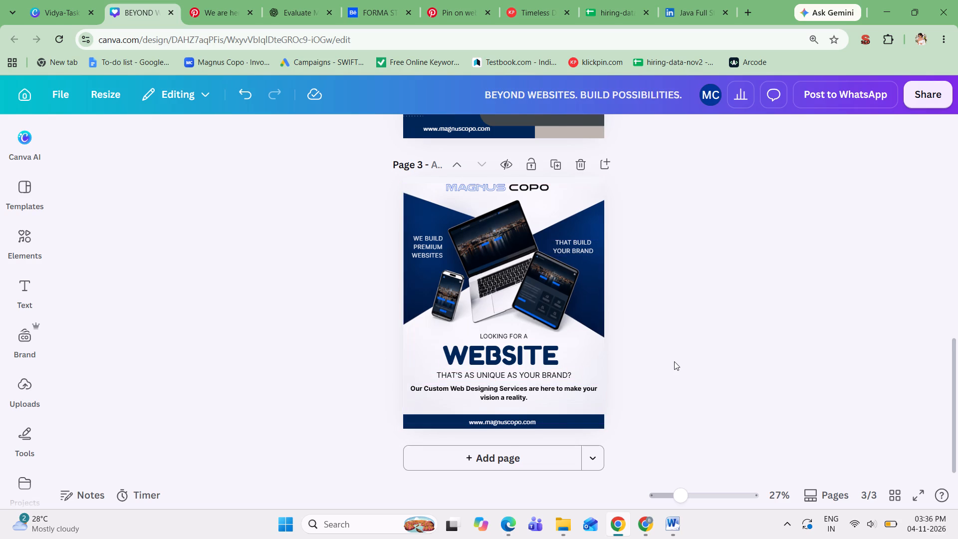
scroll(674, 361, up, 4)
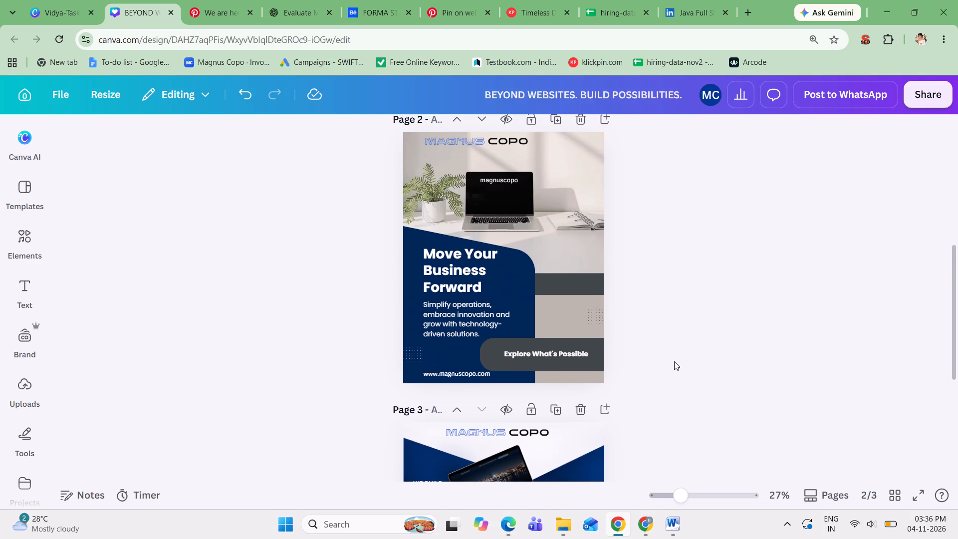
scroll(674, 361, up, 2)
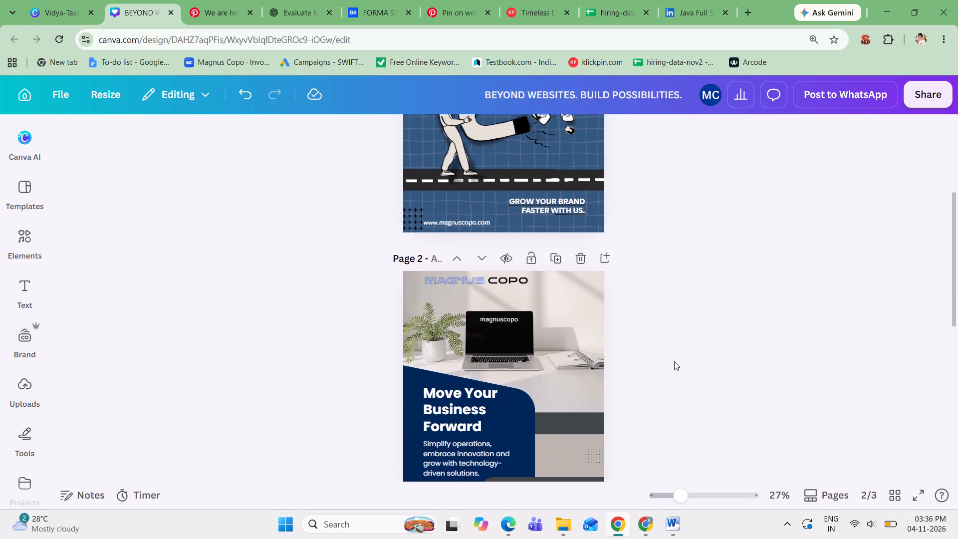
scroll(674, 361, up, 1)
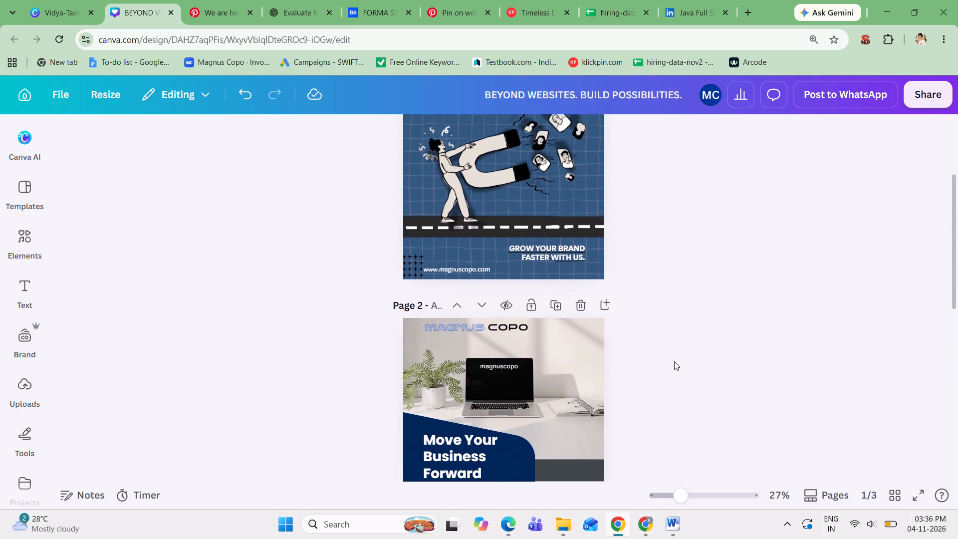
scroll(674, 361, down, 4)
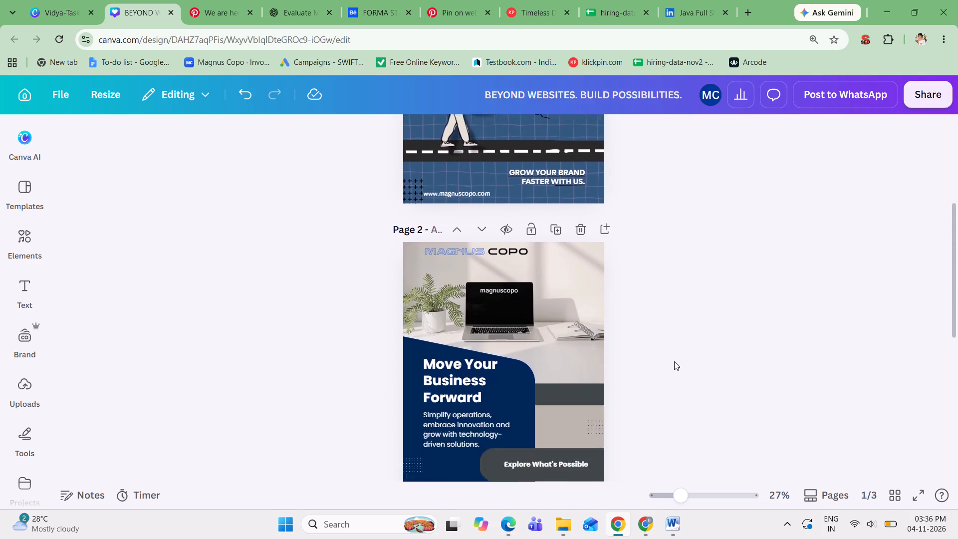
scroll(674, 361, down, 5)
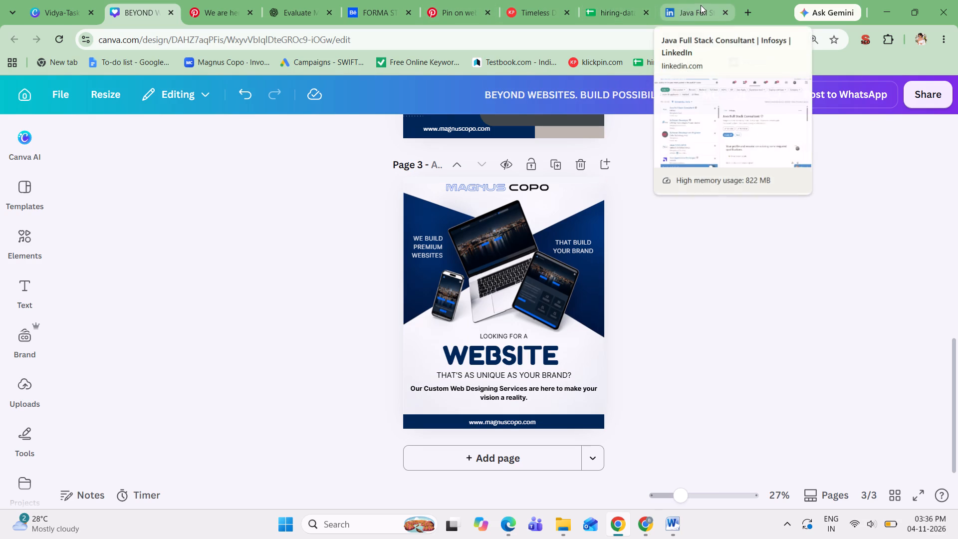
Open a blank browser tab and return to the LinkedIn Java job search results.
click(751, 10)
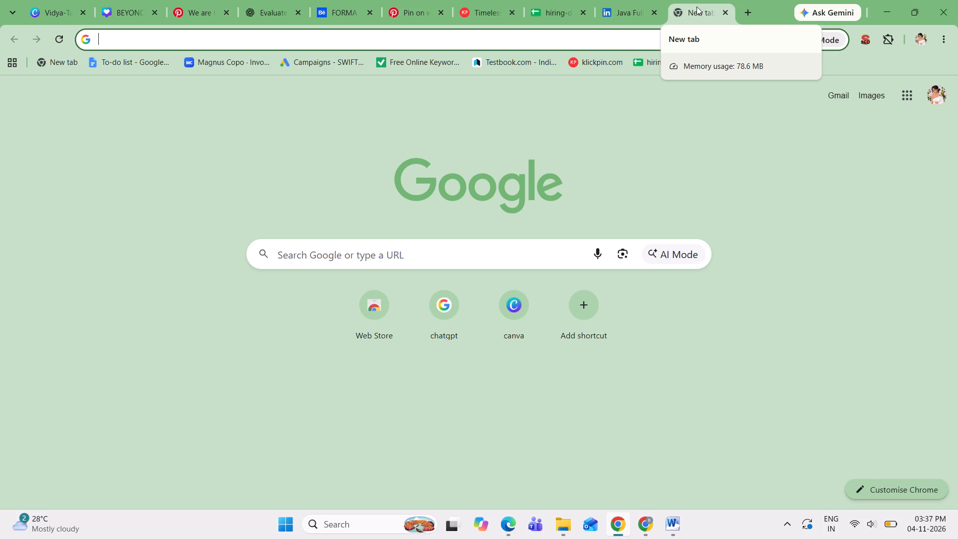
click(623, 3)
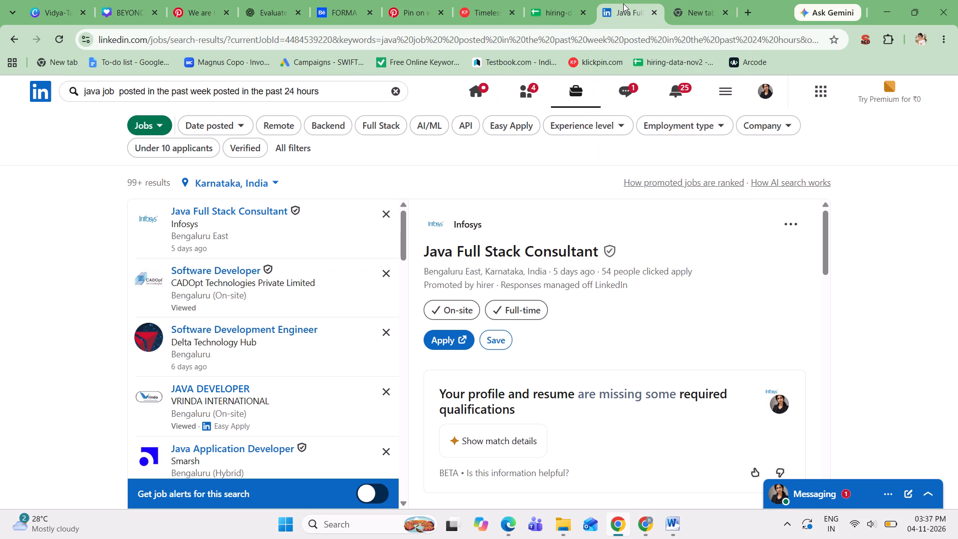